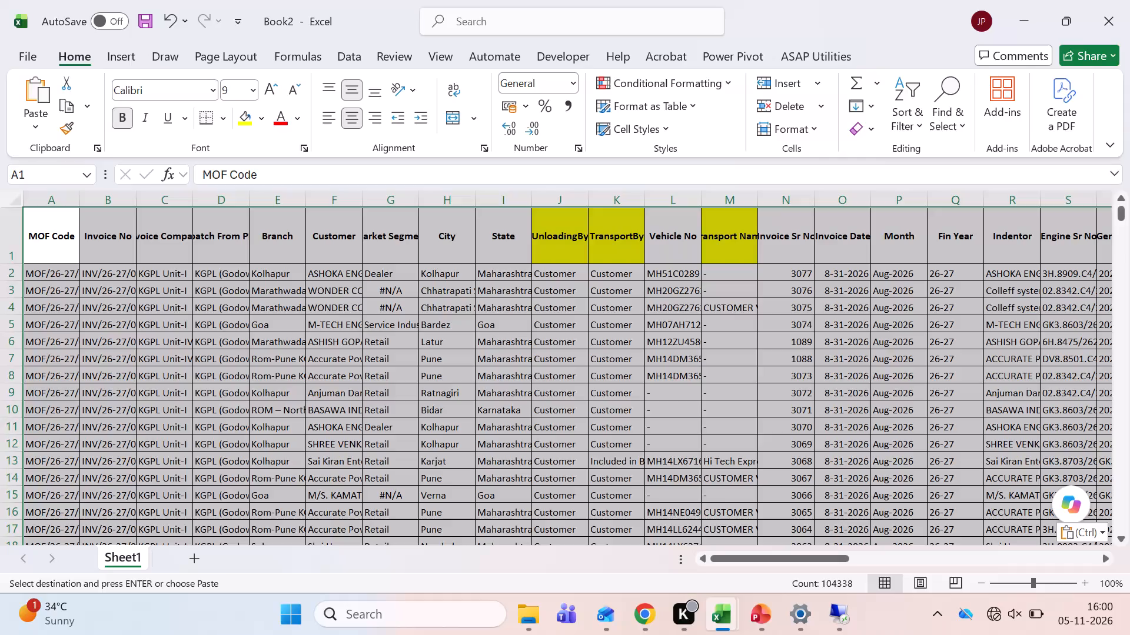
Save the workbook in the Downloads folder as "Sales from Mindewadi Apr - Aug'26".
click(105, 266)
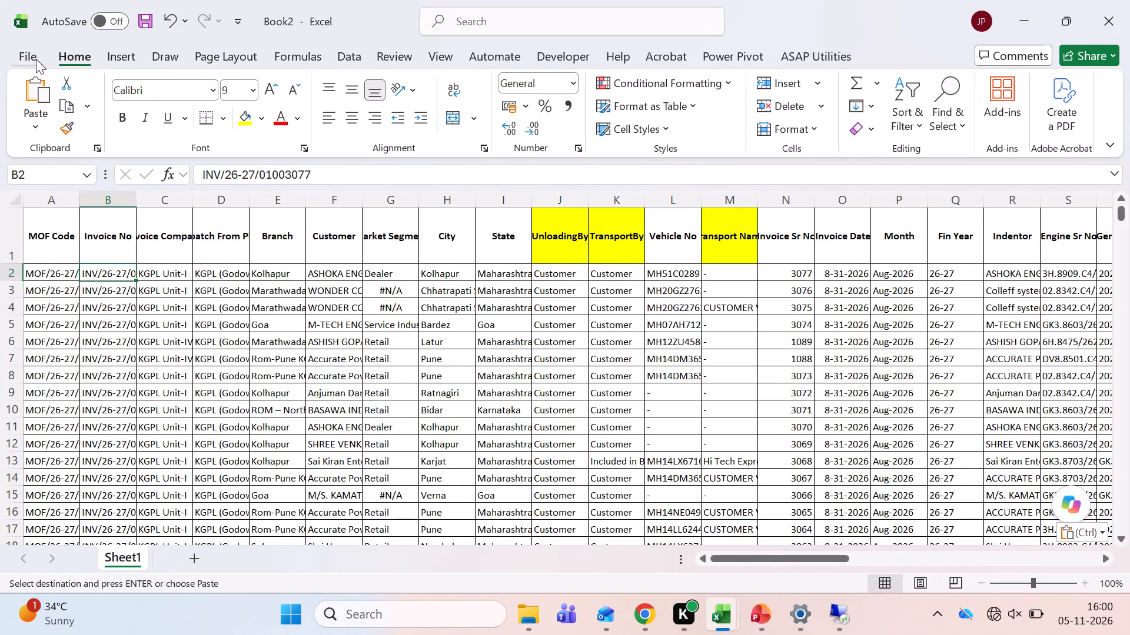
click(140, 19)
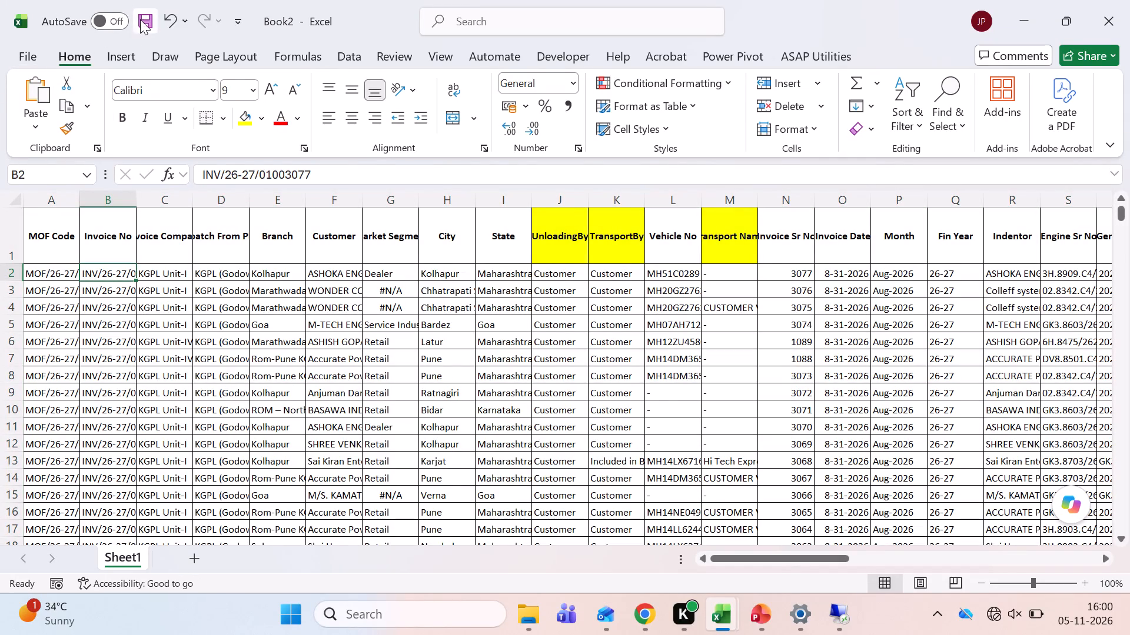
text(Sales from)
key(space)
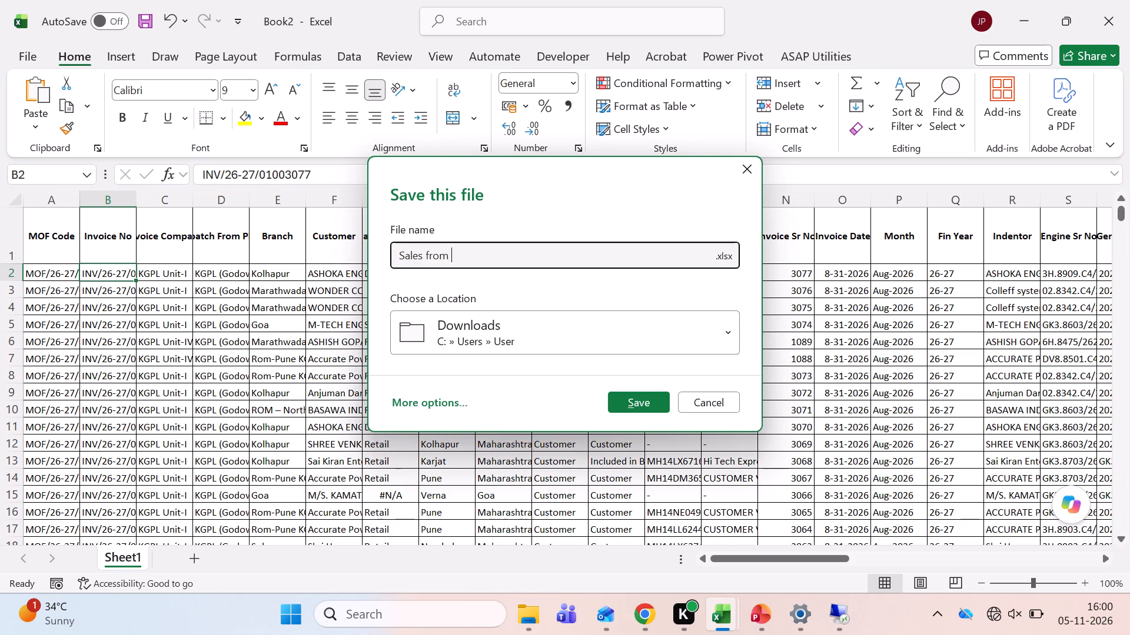
text(Mindewadi)
key(space)
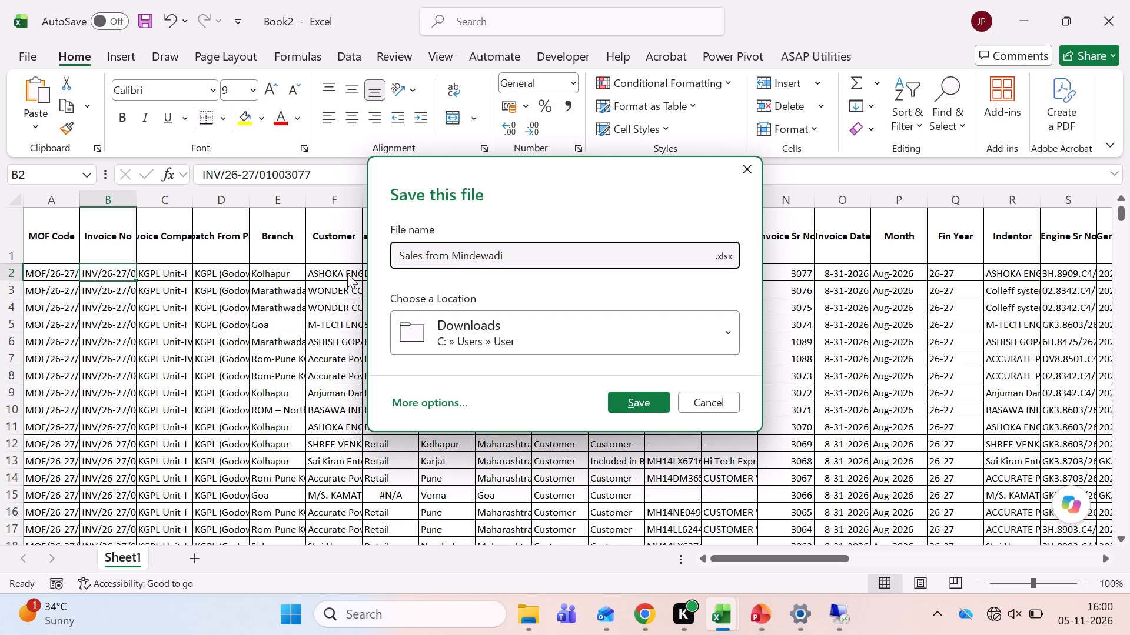
text(Apr - Aug)
key(space)
key(BackSpace)
text('26)
click(471, 337)
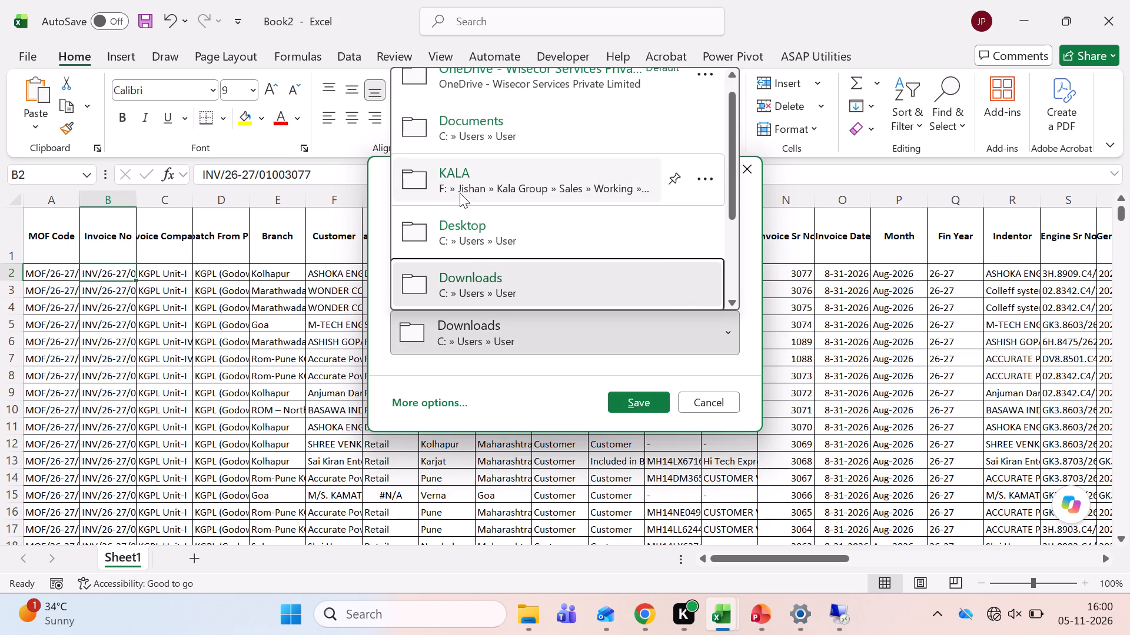
scroll(486, 224, up, 3)
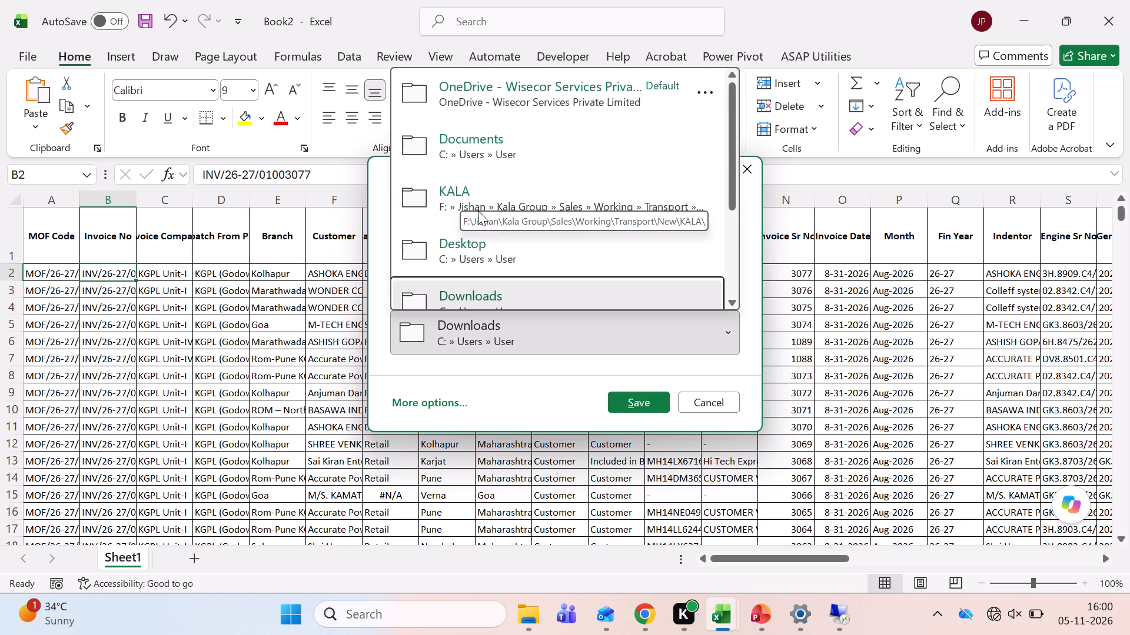
scroll(486, 245, down, 1)
click(471, 142)
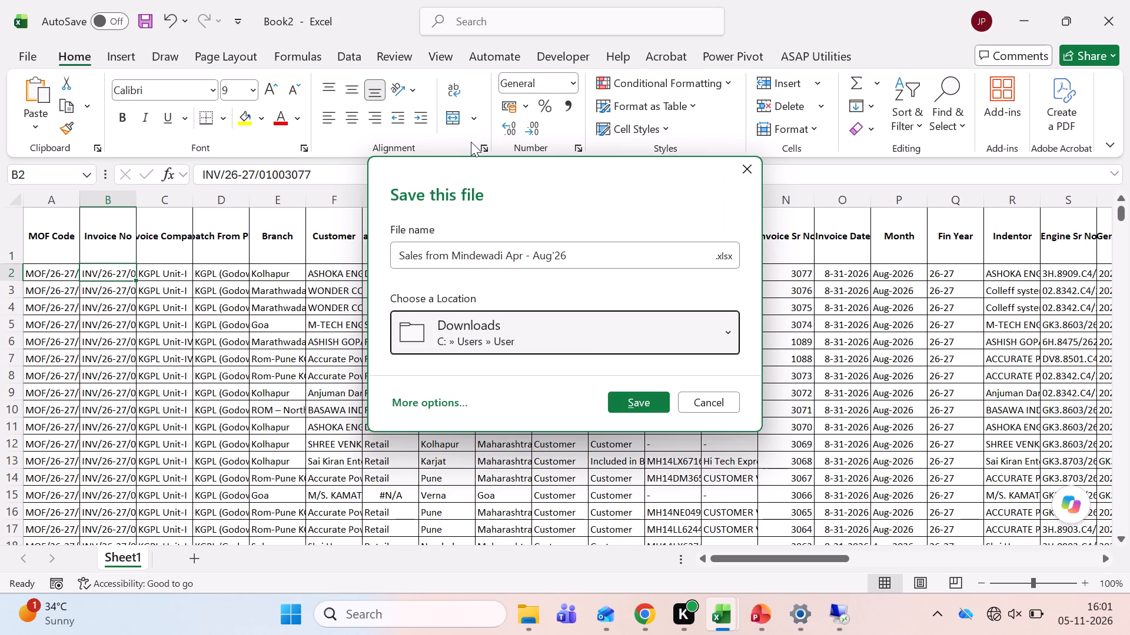
drag(626, 400, 624, 395)
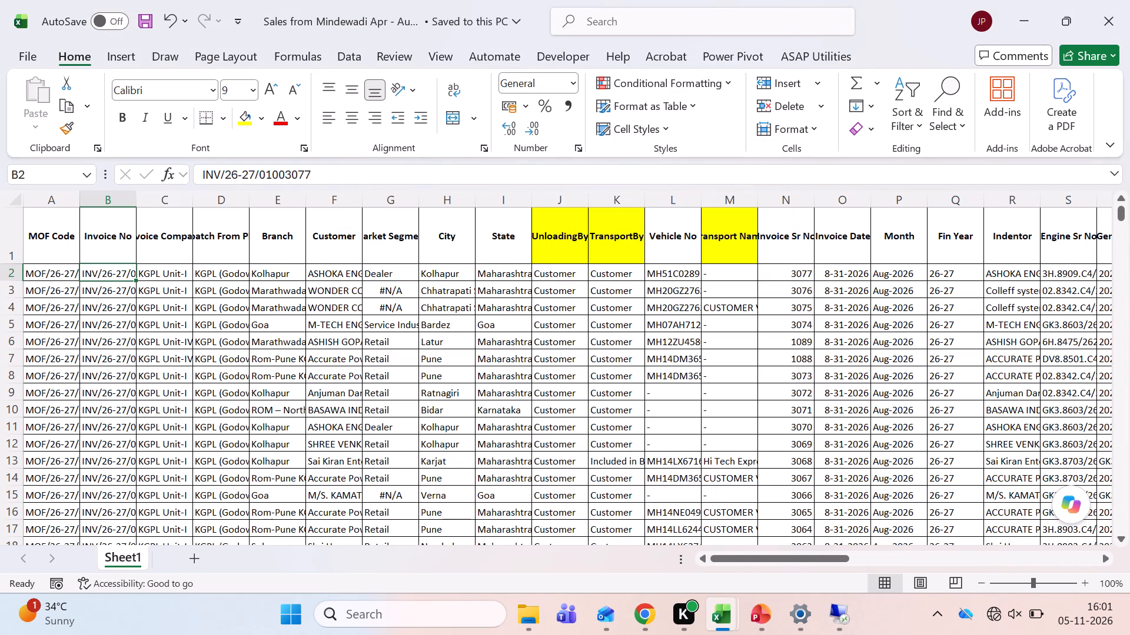
AutoFit the column widths of the entire sales table starting at cell A1.
key(ctrl+Left)
key(Up)
key(Up)
key(Down)
key(Up)
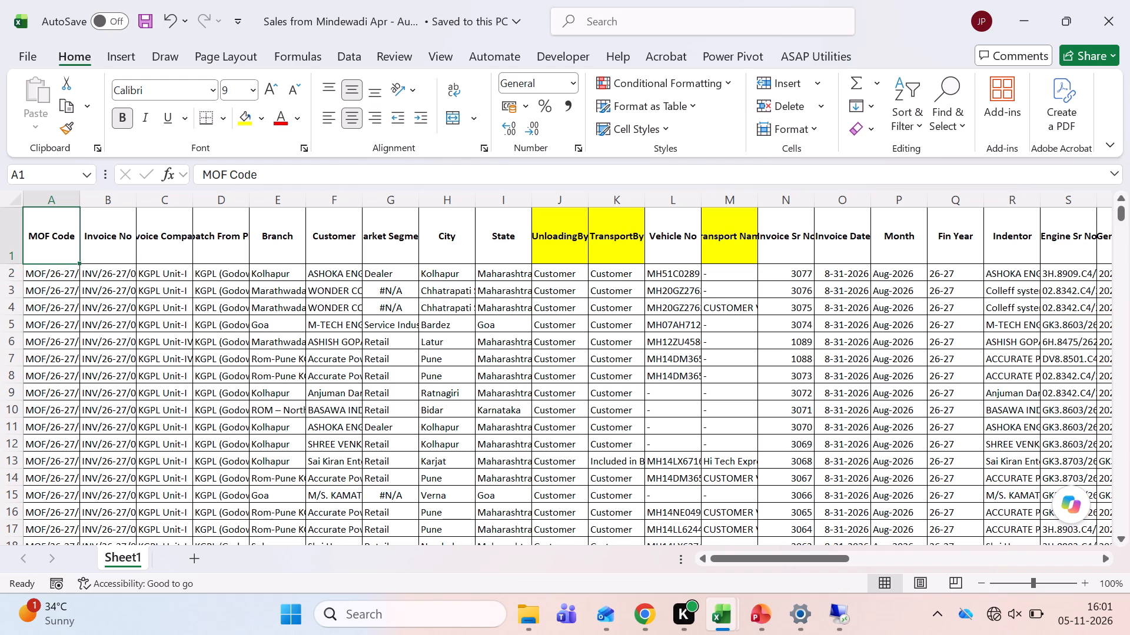
key(ctrl+a)
key(alt+h)
text(oi)
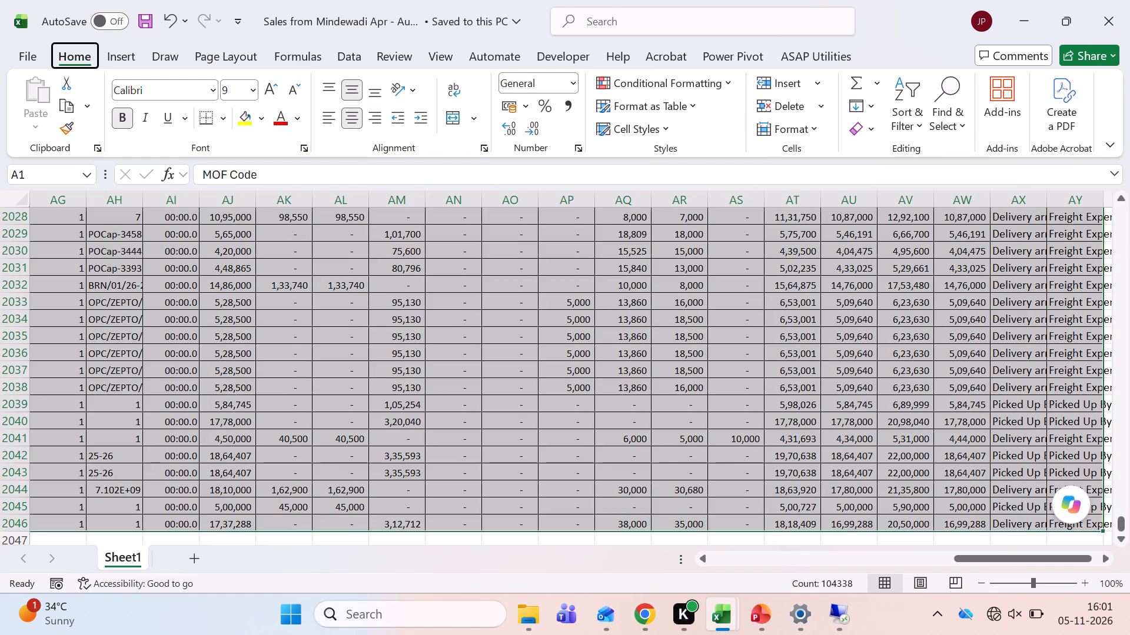
Delete the Customer and Market Segment columns from the sales table.
key(ctrl+Up)
key(ctrl+Left)
key(Down)
key(Right)
key(Right)
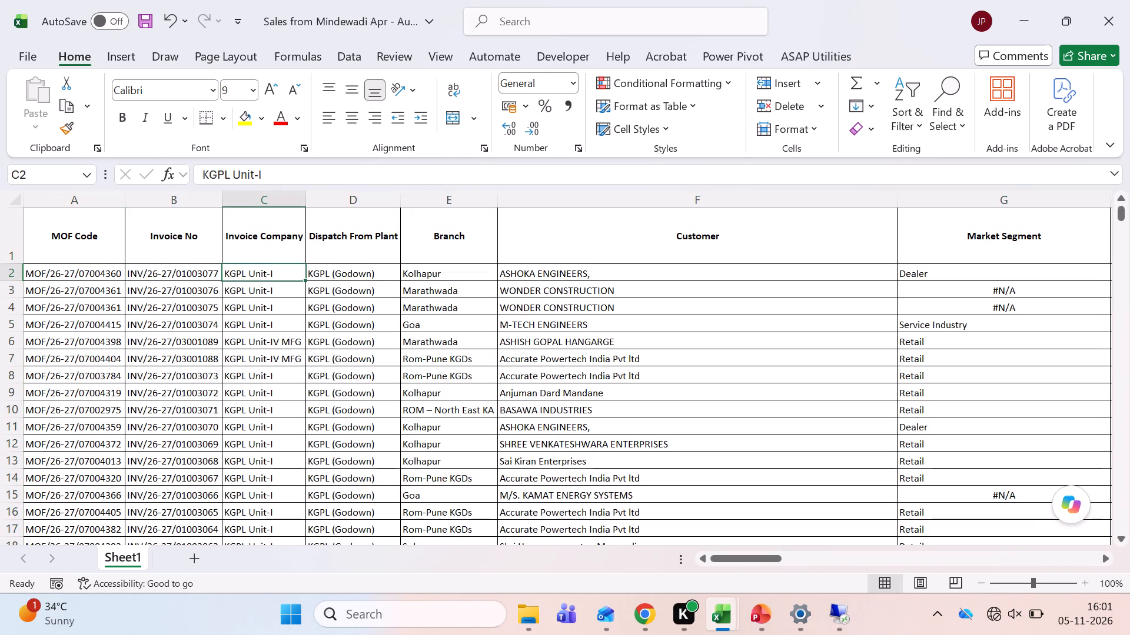
key(Up)
key(Right)
key(Right)
key(Down)
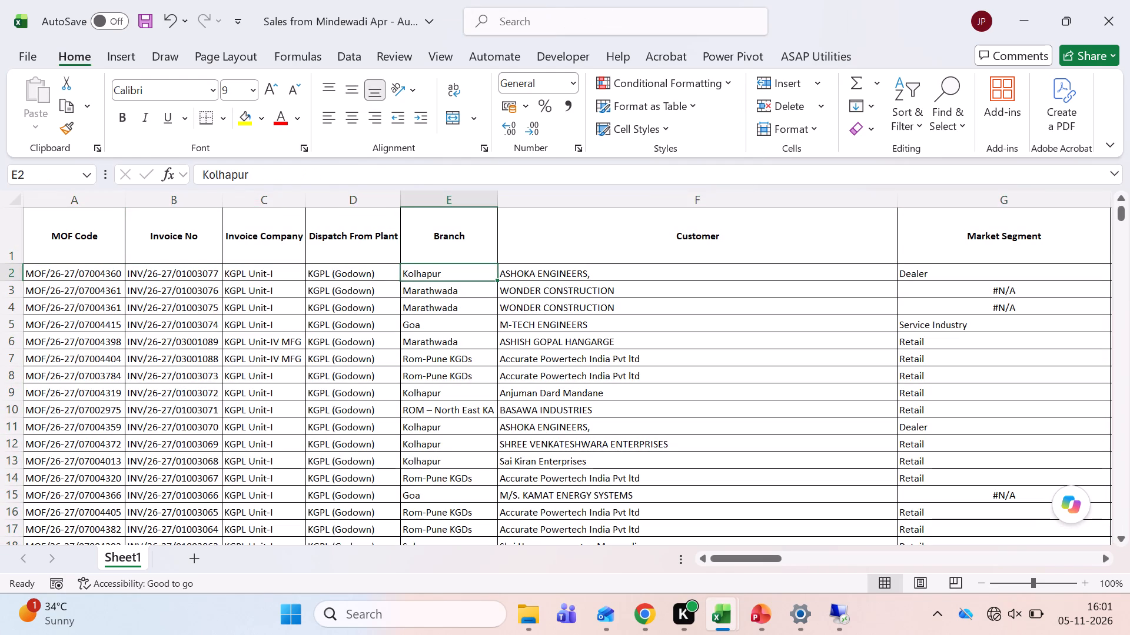
key(Up)
key(Up)
key(Down)
key(Up)
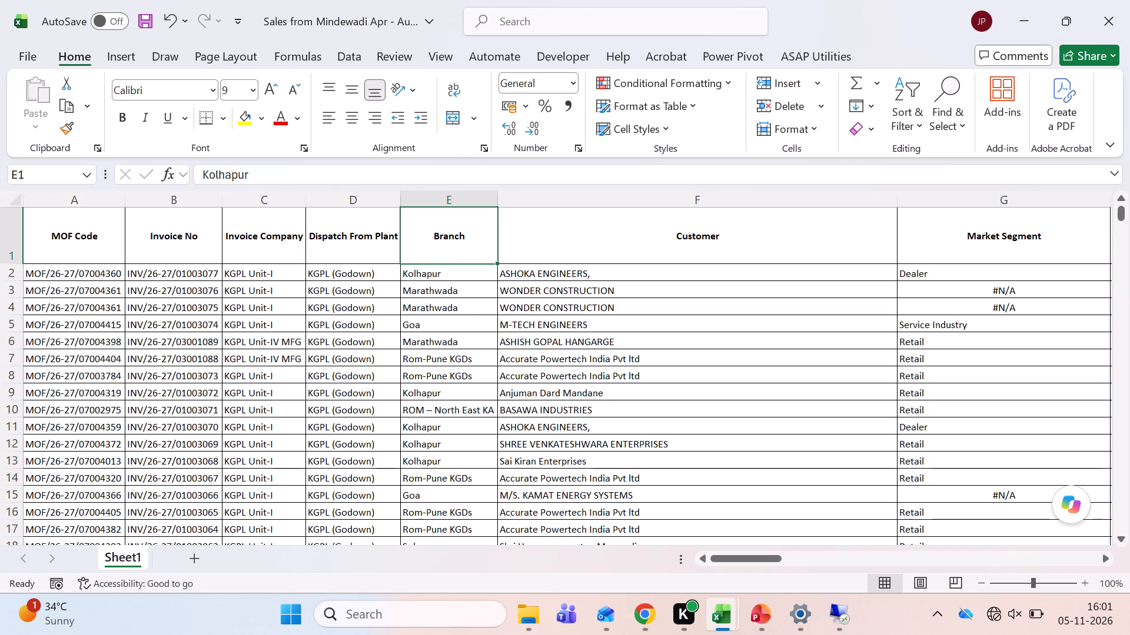
key(Right)
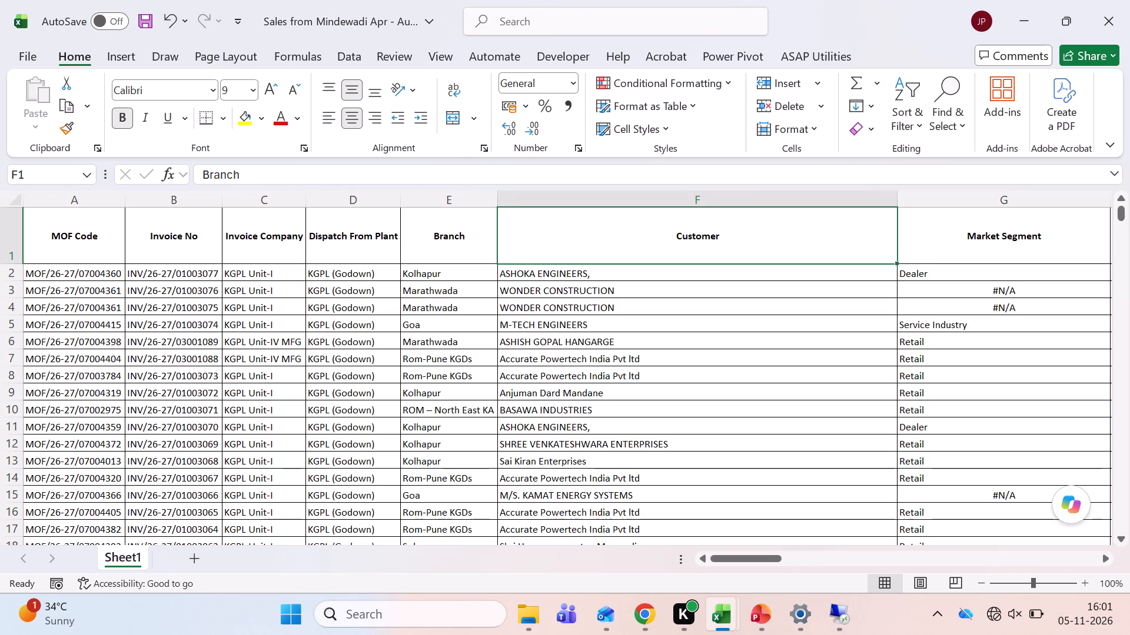
key(ctrl+space)
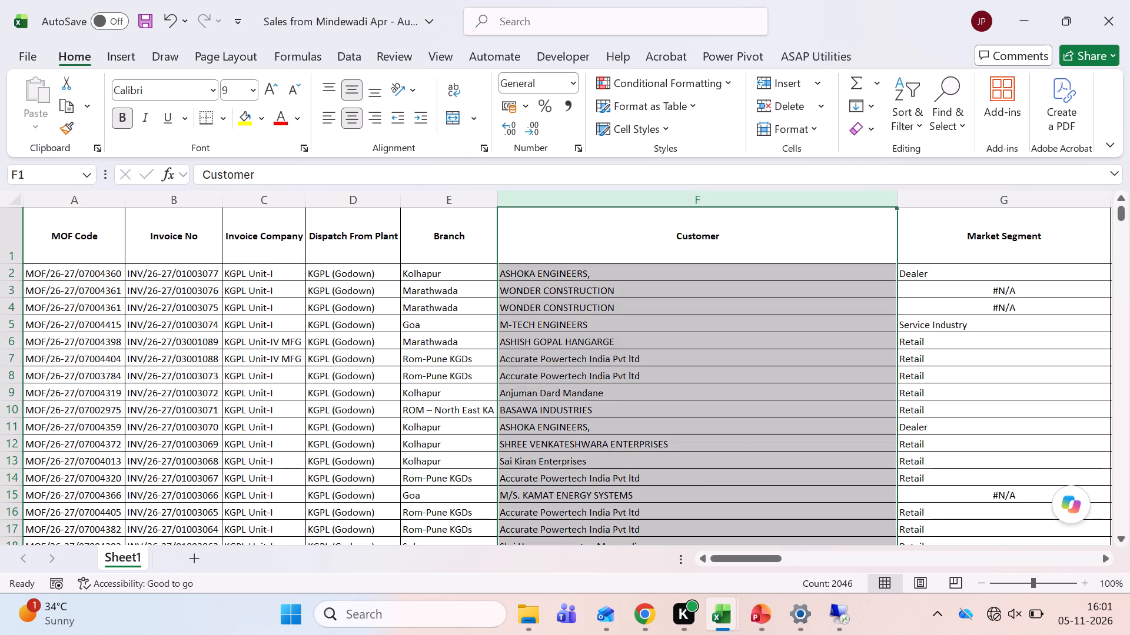
key(ctrl+minus)
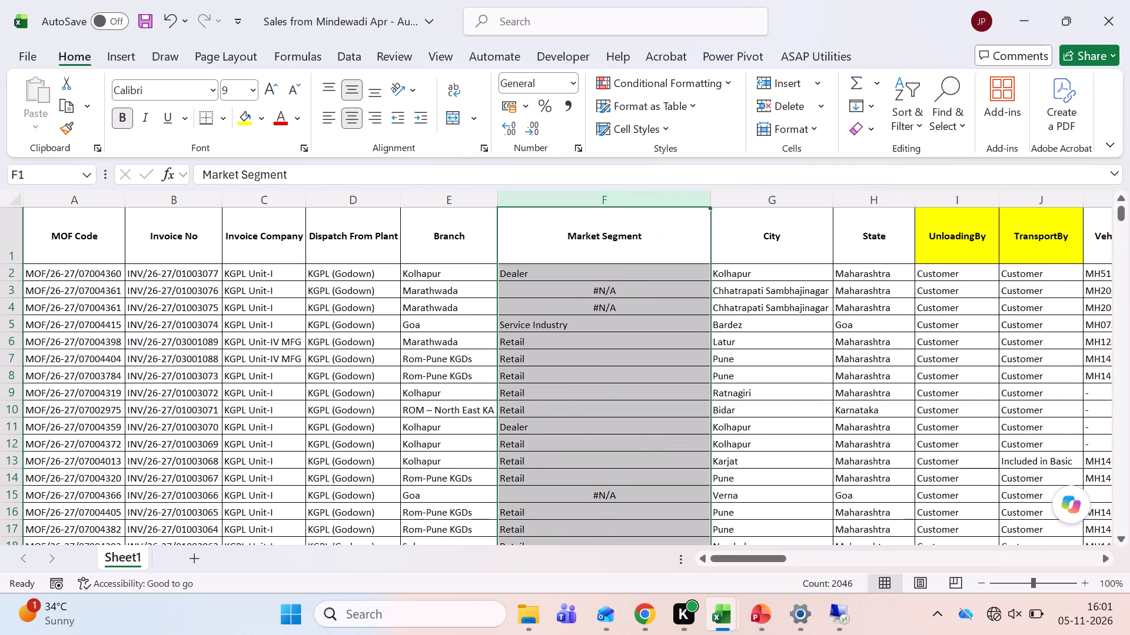
key(ctrl+minus)
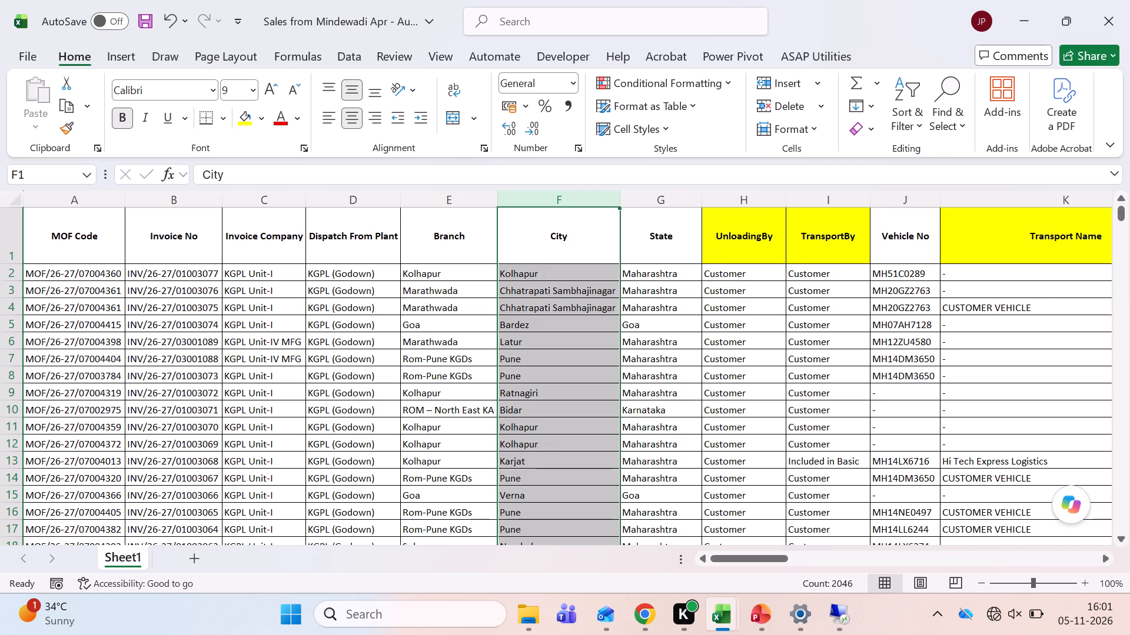
Delete the Branch, City, State, UnloadingBy, TransportBy, Vehicle No and Transport Name columns.
key(Left)
key(ctrl+space)
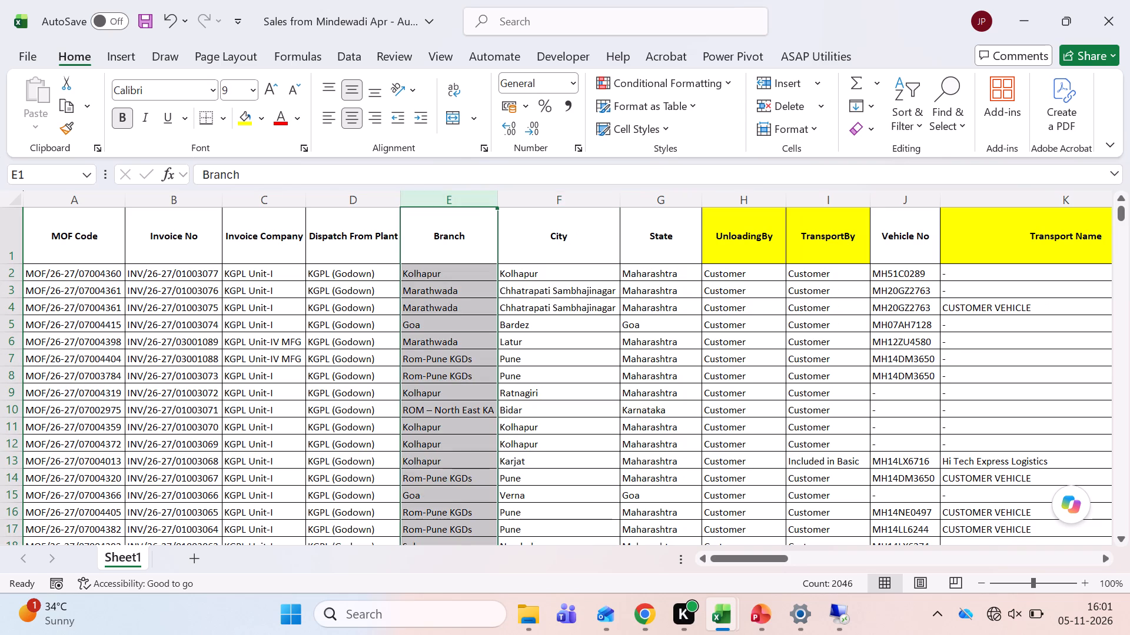
key(ctrl+minus)
key(ctrl+minus)
key(ctrl+minus)
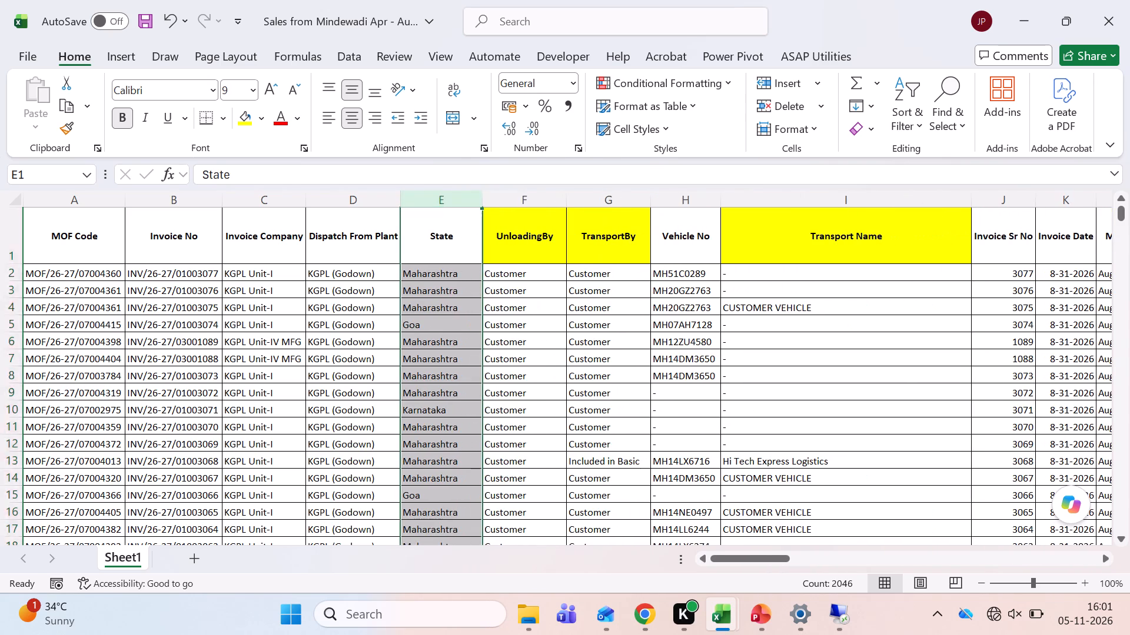
key(ctrl+minus)
key(ctrl+minus)
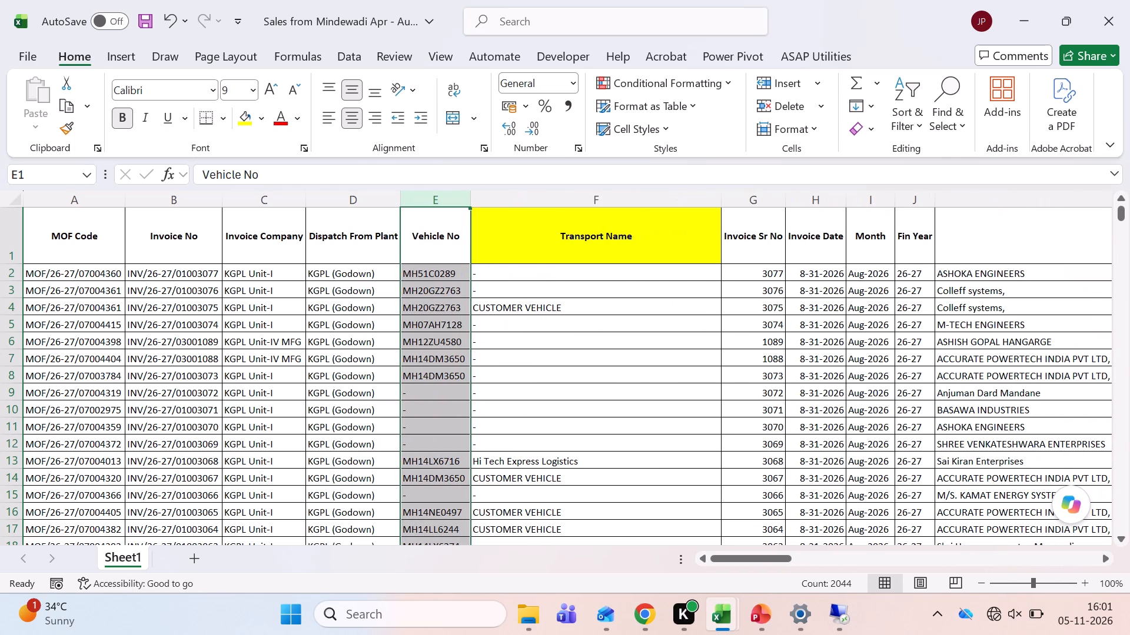
key(ctrl+minus)
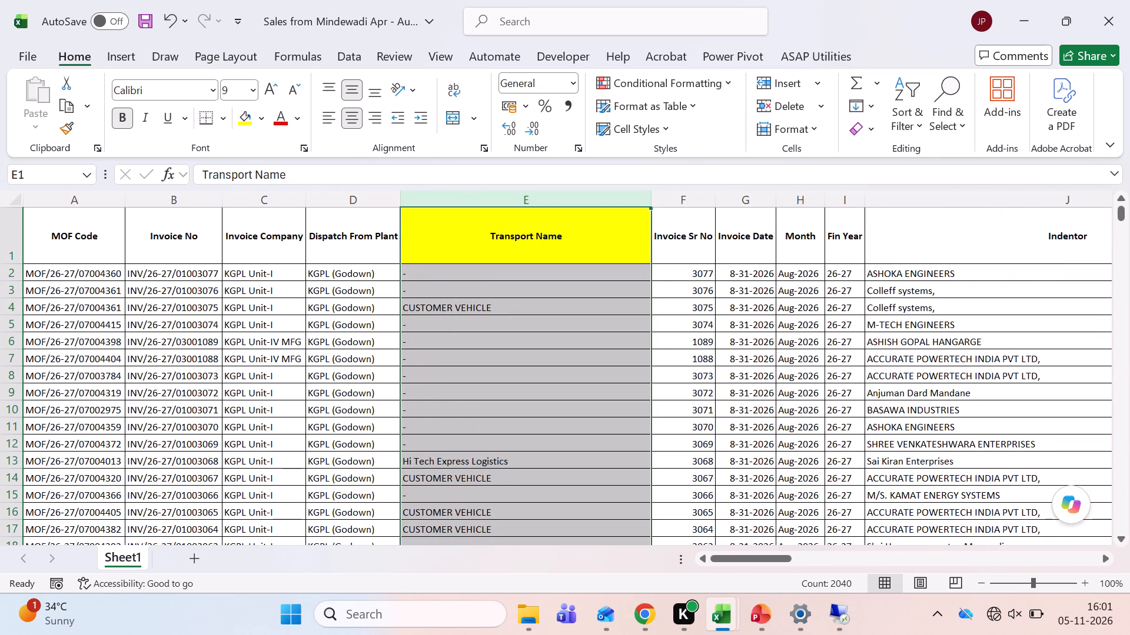
key(ctrl+minus)
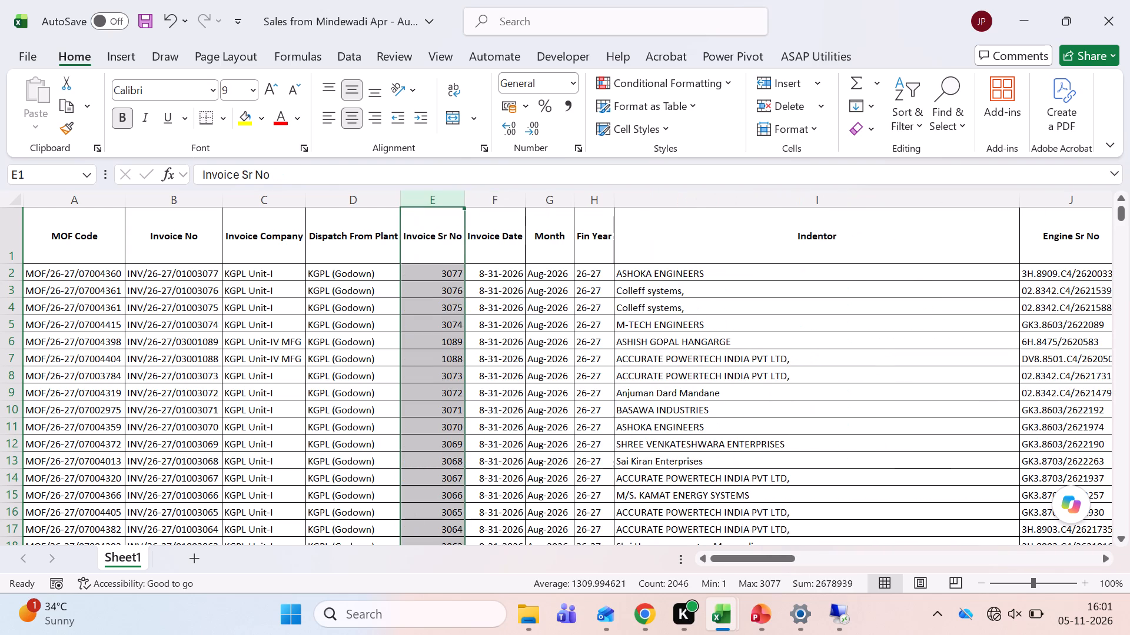
Delete the Fin Year and Indentor columns between Month and Engine Sr No.
key(Right)
key(Right)
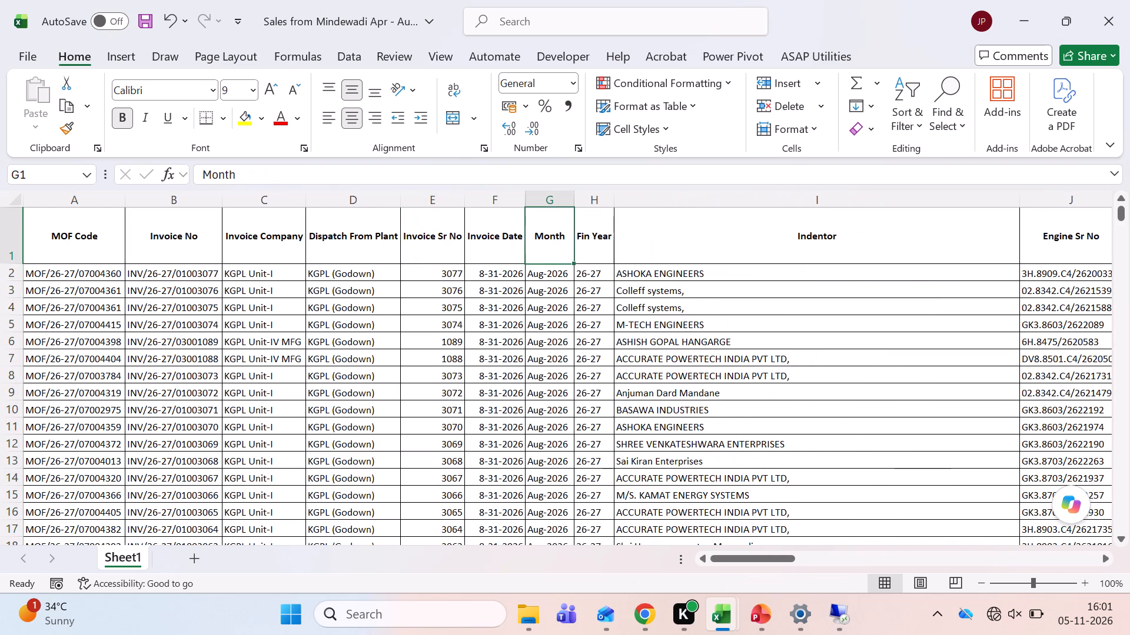
key(Right)
key(Right)
key(ctrl+space)
key(Left)
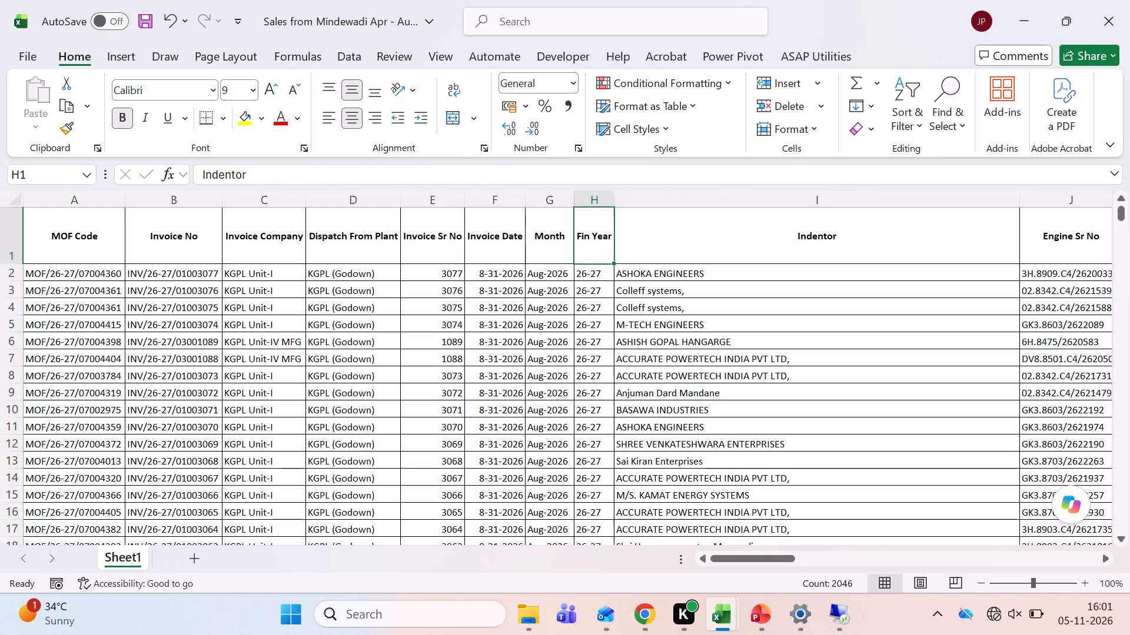
key(ctrl+space)
key(ctrl+minus)
key(ctrl+minus)
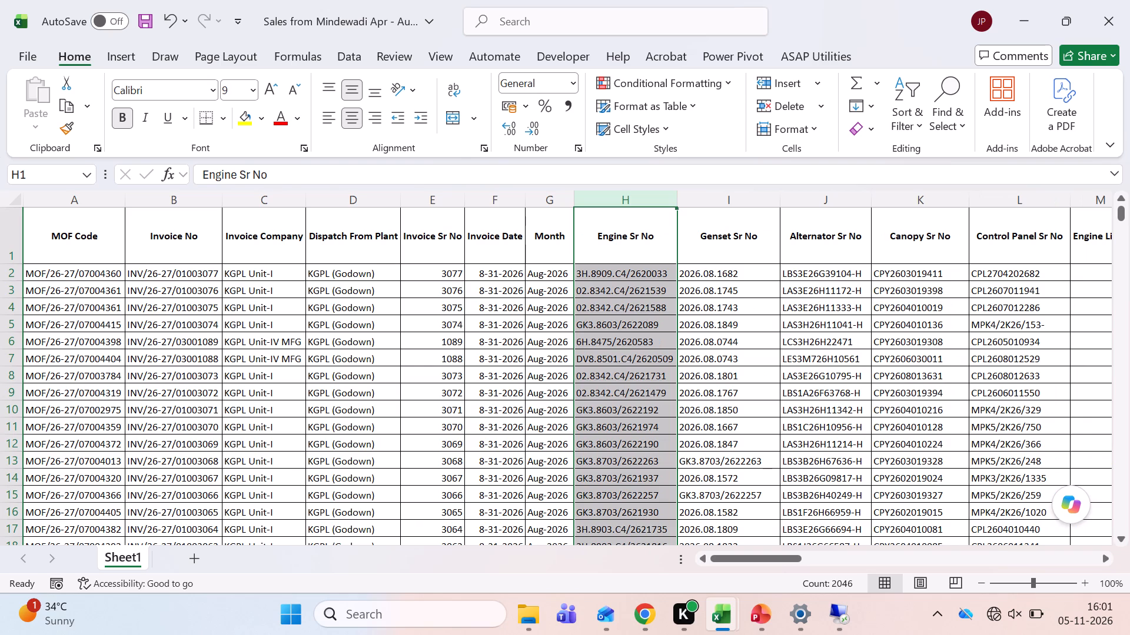
Review the column headers from Engine Sr No across to Category for columns that are not needed.
key(Right)
key(Right)
key(Right)
key(Right)
key(Right)
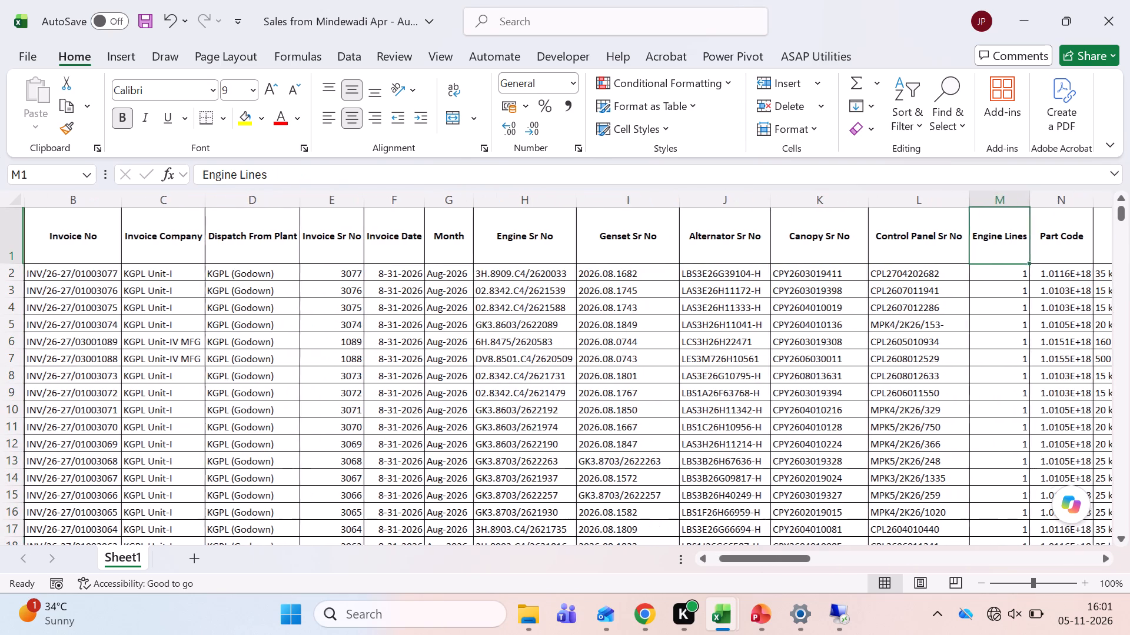
key(Right)
key(Right)
key(Right)
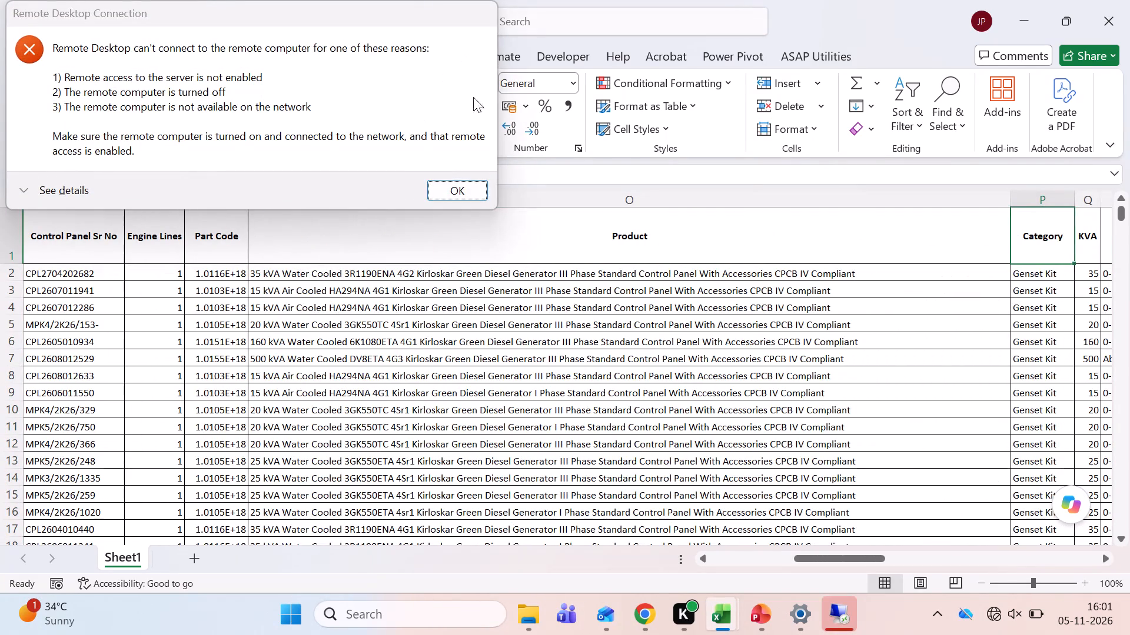
Dismiss the Remote Desktop Connection error and close the connection window.
click(460, 189)
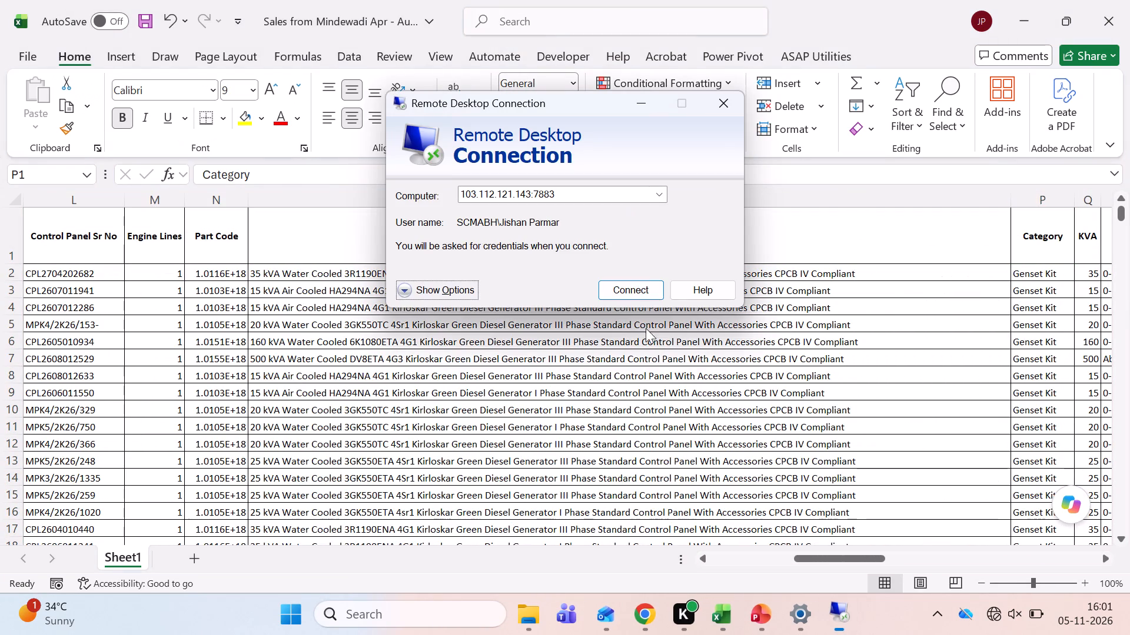
click(722, 102)
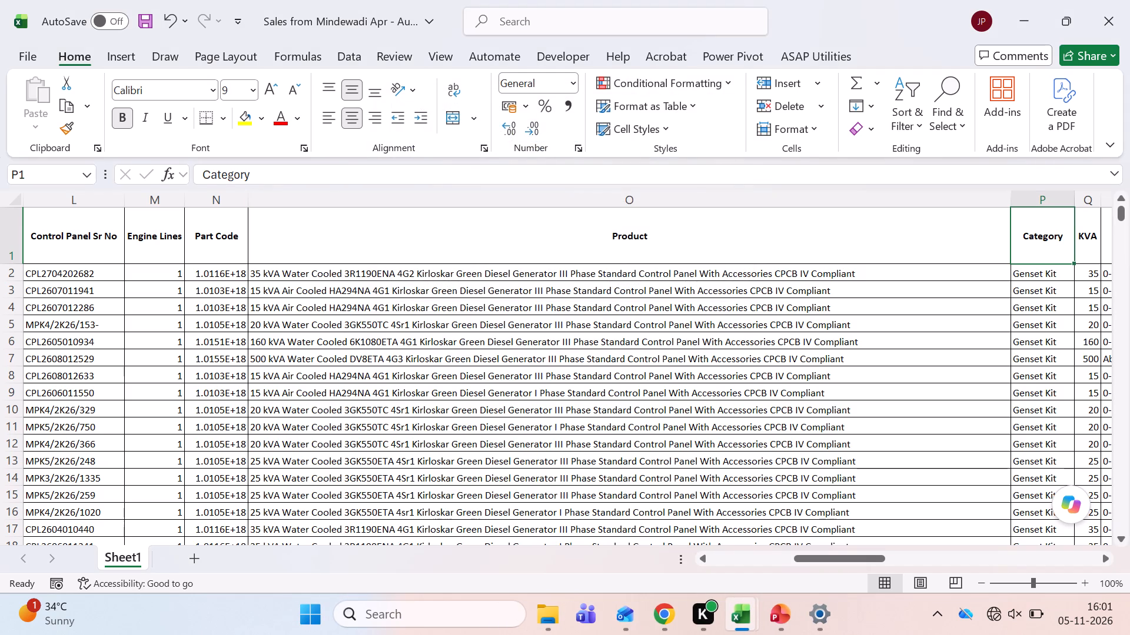
Delete the Engine Lines, Part Code and Product columns after Control Panel Sr No.
click(151, 199)
key(ctrl+minus)
key(ctrl+minus)
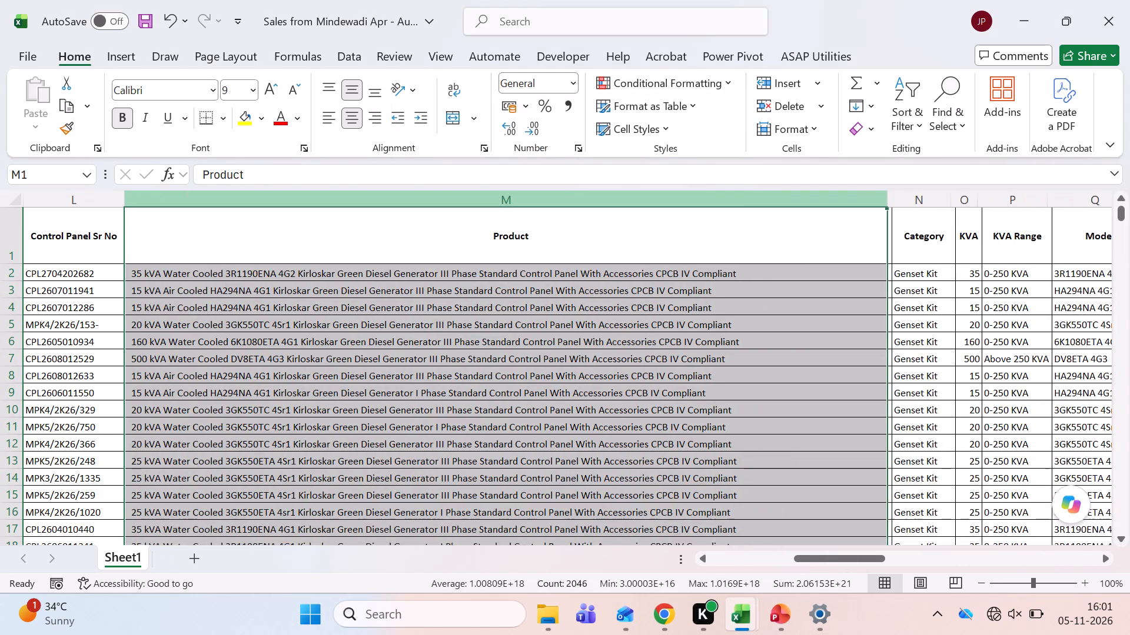
key(ctrl+minus)
Delete the Model column after KVA Range.
key(Right)
key(Right)
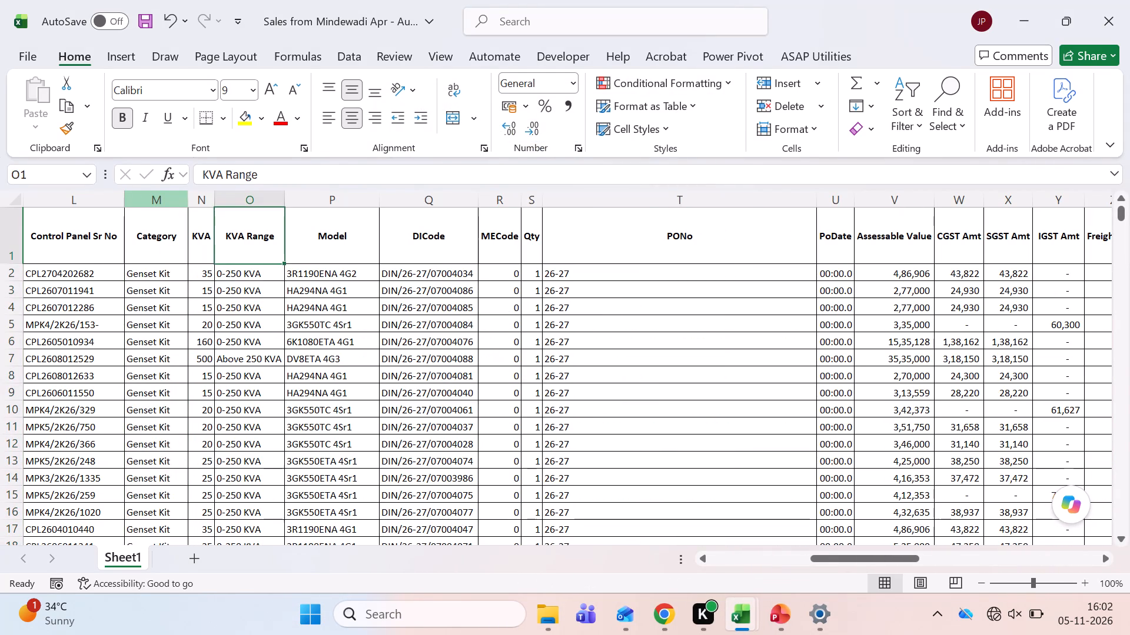
key(Right)
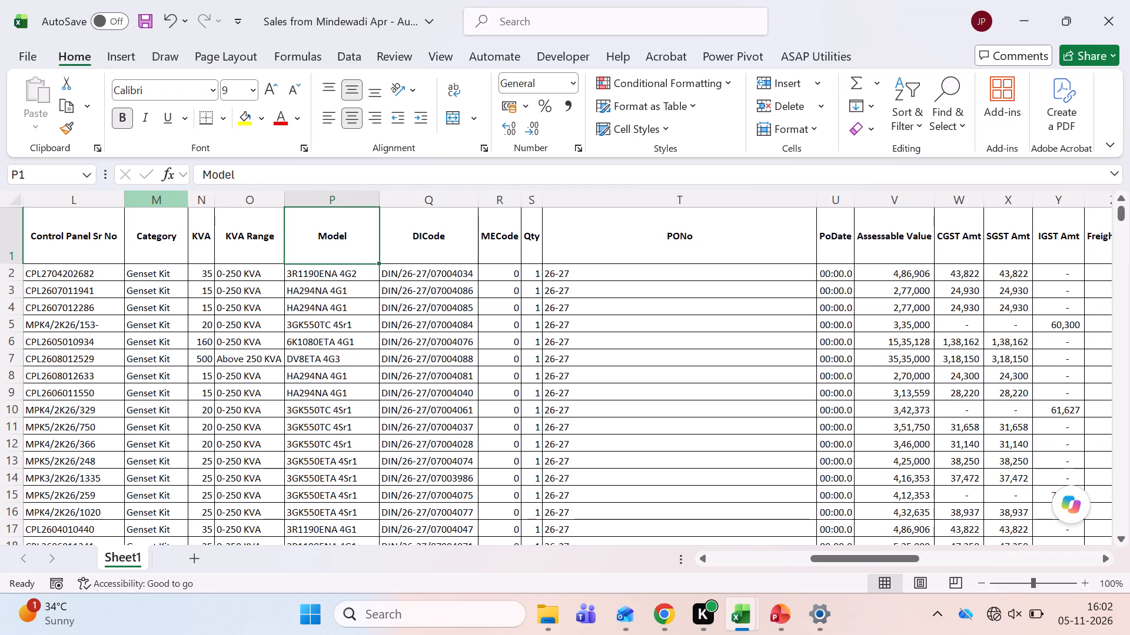
key(ctrl+space)
key(ctrl+minus)
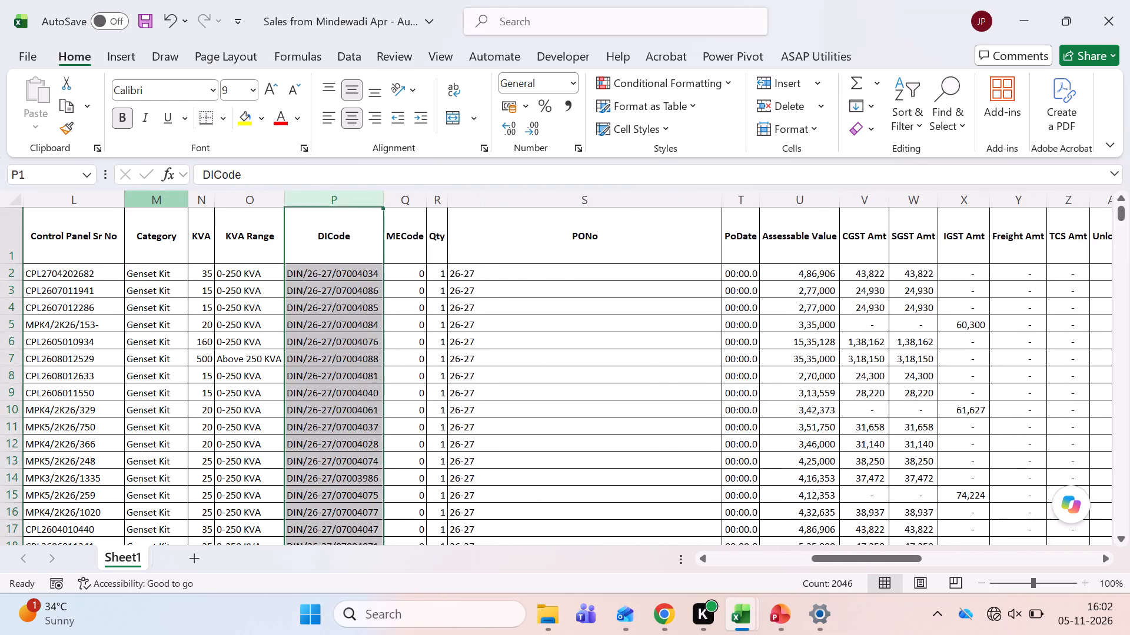
Delete the DICode and MECode columns before Qty and the PONo and PoDate columns after it, keeping Qty.
key(ctrl+minus)
key(ctrl+minus)
key(Right)
key(ctrl+space)
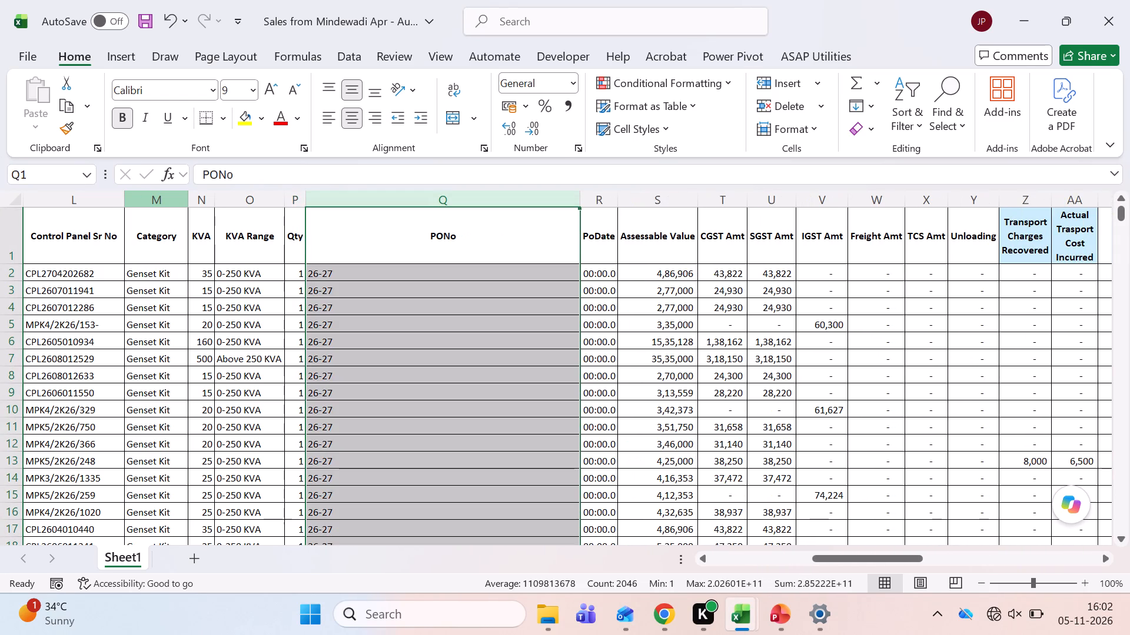
key(ctrl+minus)
key(ctrl+minus)
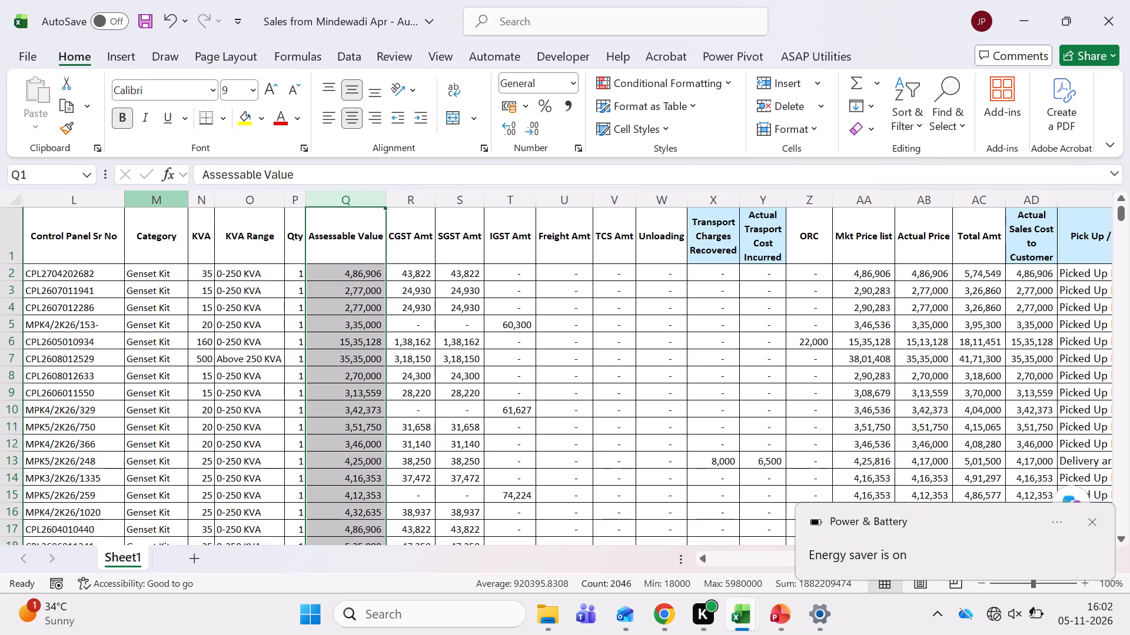
Delete all the amount and cost columns from Assessable Value through Actual Sales Cost to Customer.
key(ctrl+minus)
key(ctrl+minus)
key(ctrl+minus)
key(ctrl+minus)
key(ctrl+minus)
key(ctrl+minus)
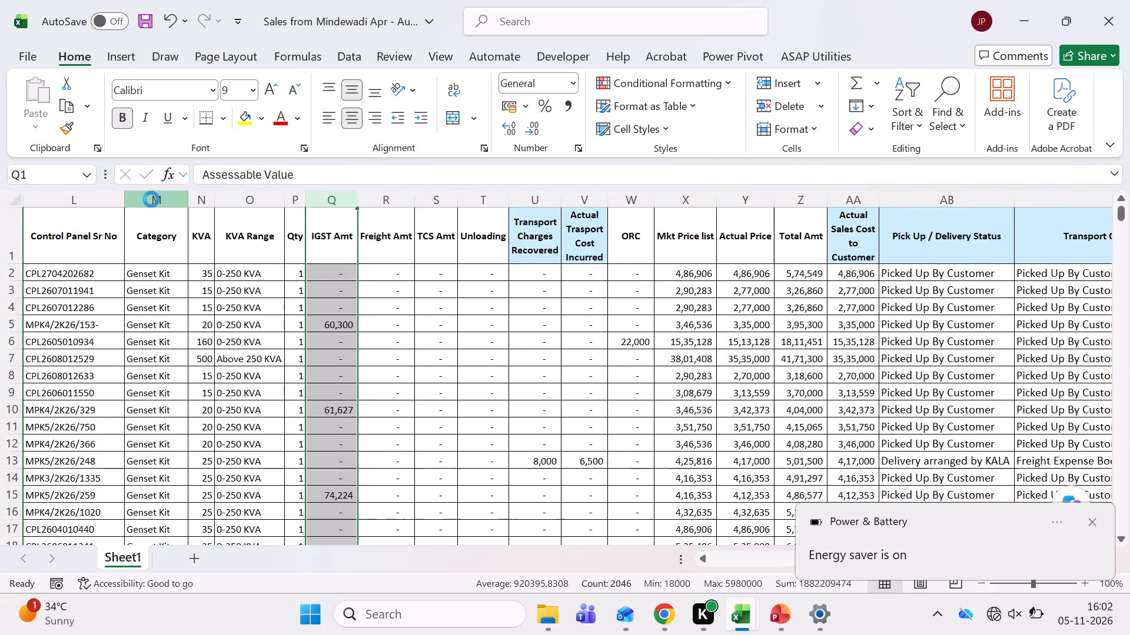
key(ctrl+minus)
key(ctrl+minus)
key(ctrl+minus)
key(ctrl+minus)
key(ctrl+minus)
key(ctrl+minus)
key(ctrl+minus)
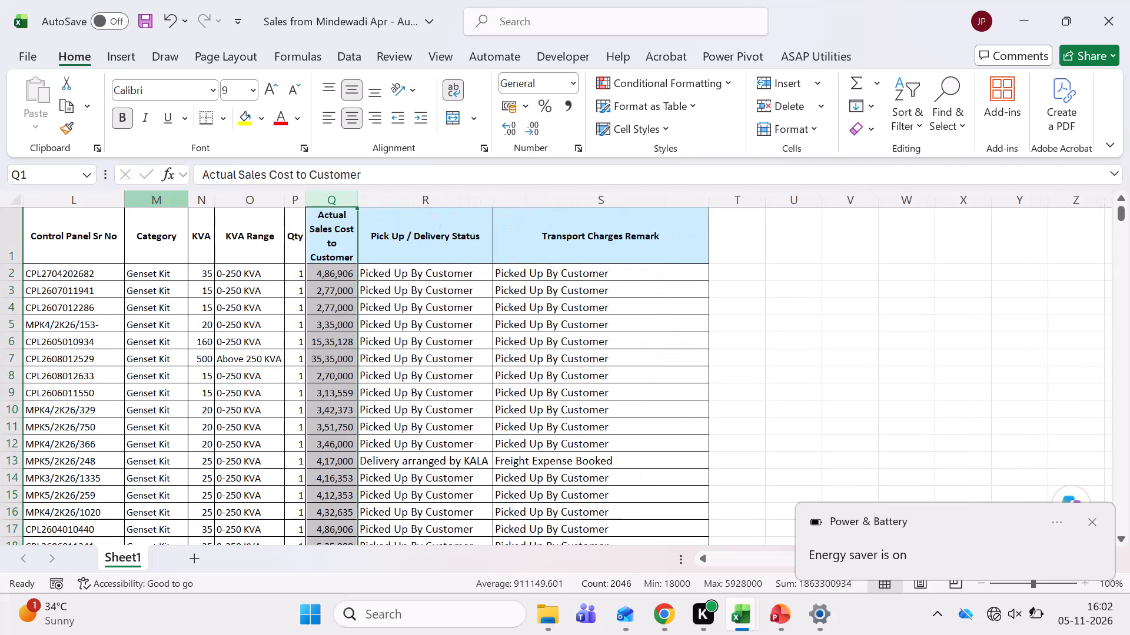
key(ctrl+minus)
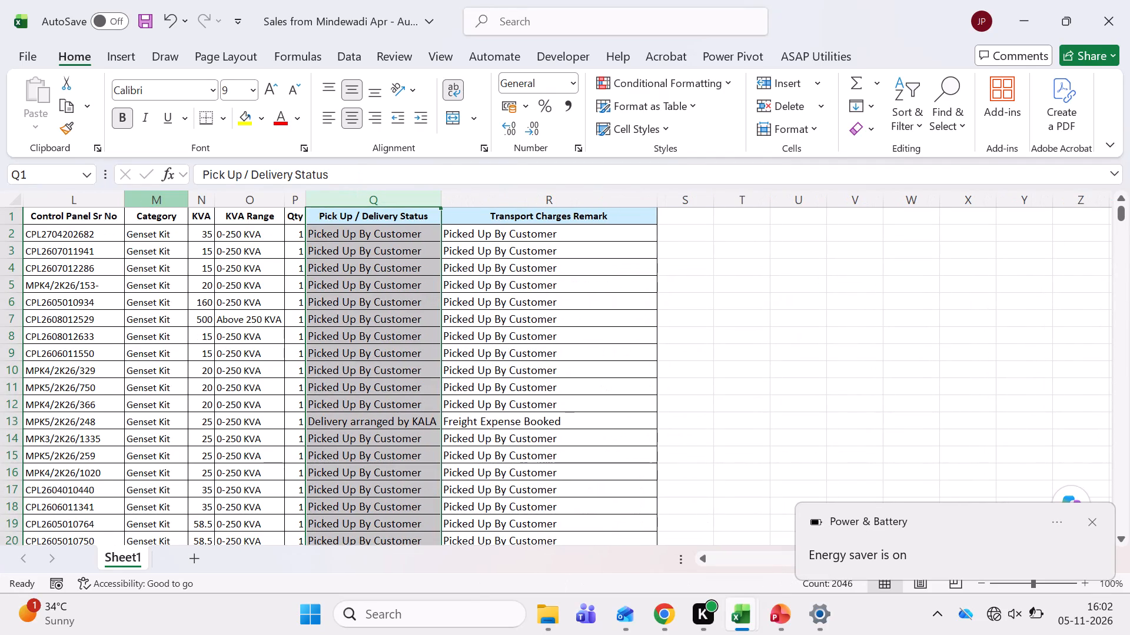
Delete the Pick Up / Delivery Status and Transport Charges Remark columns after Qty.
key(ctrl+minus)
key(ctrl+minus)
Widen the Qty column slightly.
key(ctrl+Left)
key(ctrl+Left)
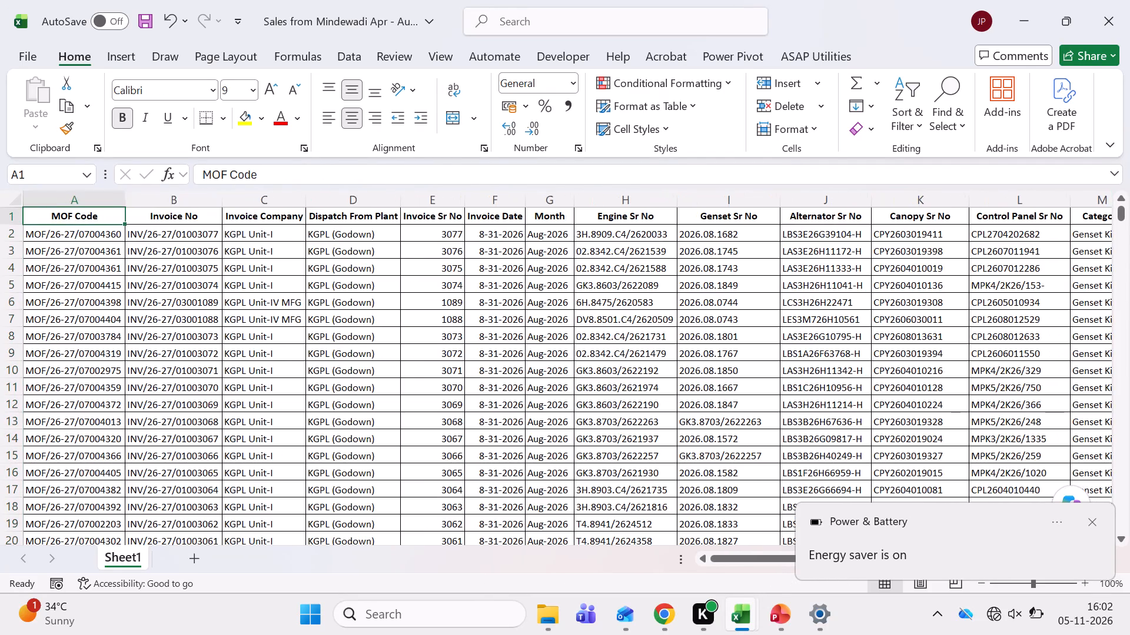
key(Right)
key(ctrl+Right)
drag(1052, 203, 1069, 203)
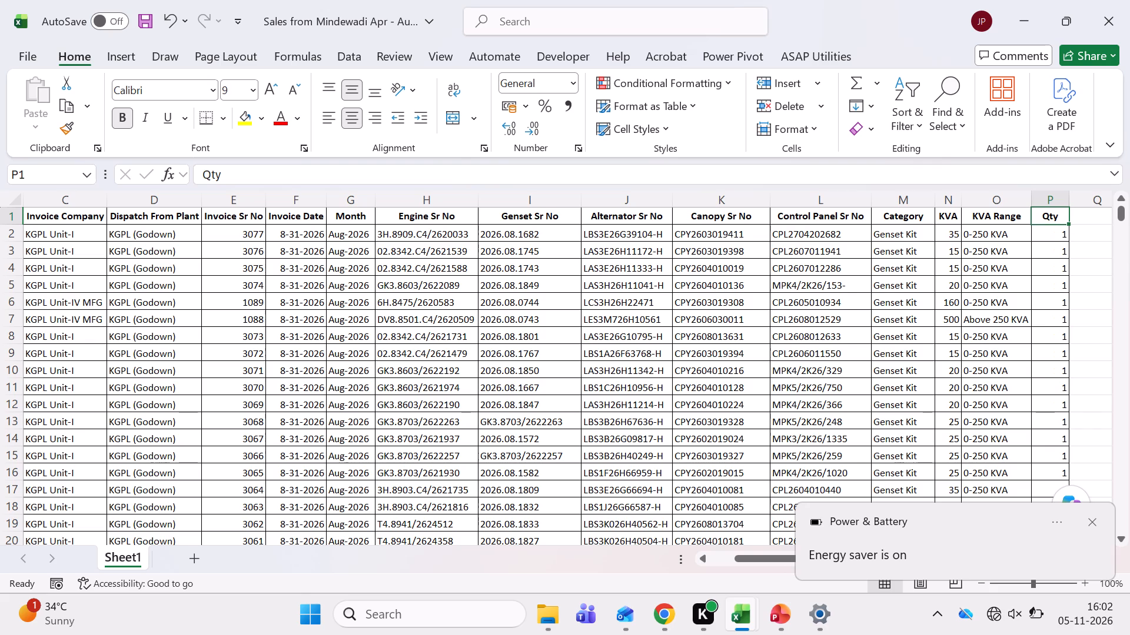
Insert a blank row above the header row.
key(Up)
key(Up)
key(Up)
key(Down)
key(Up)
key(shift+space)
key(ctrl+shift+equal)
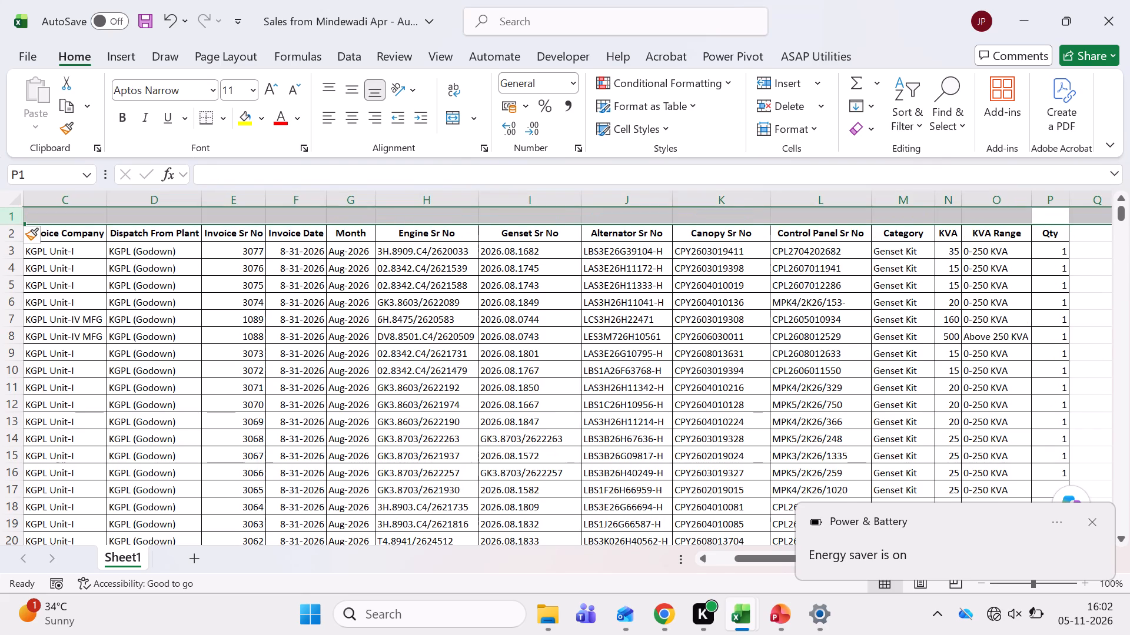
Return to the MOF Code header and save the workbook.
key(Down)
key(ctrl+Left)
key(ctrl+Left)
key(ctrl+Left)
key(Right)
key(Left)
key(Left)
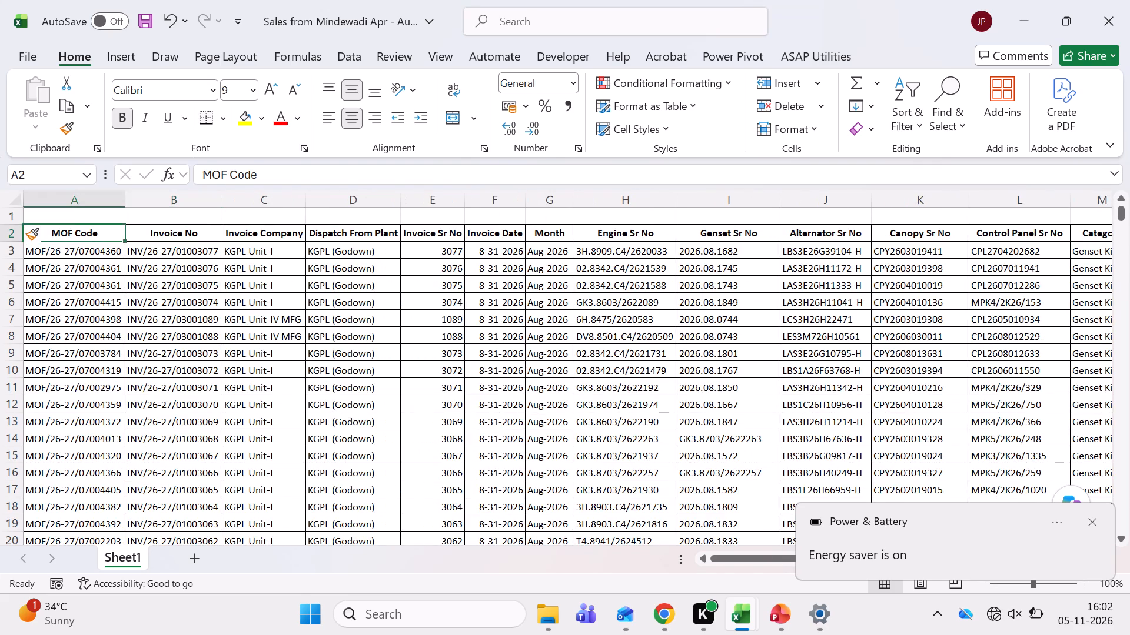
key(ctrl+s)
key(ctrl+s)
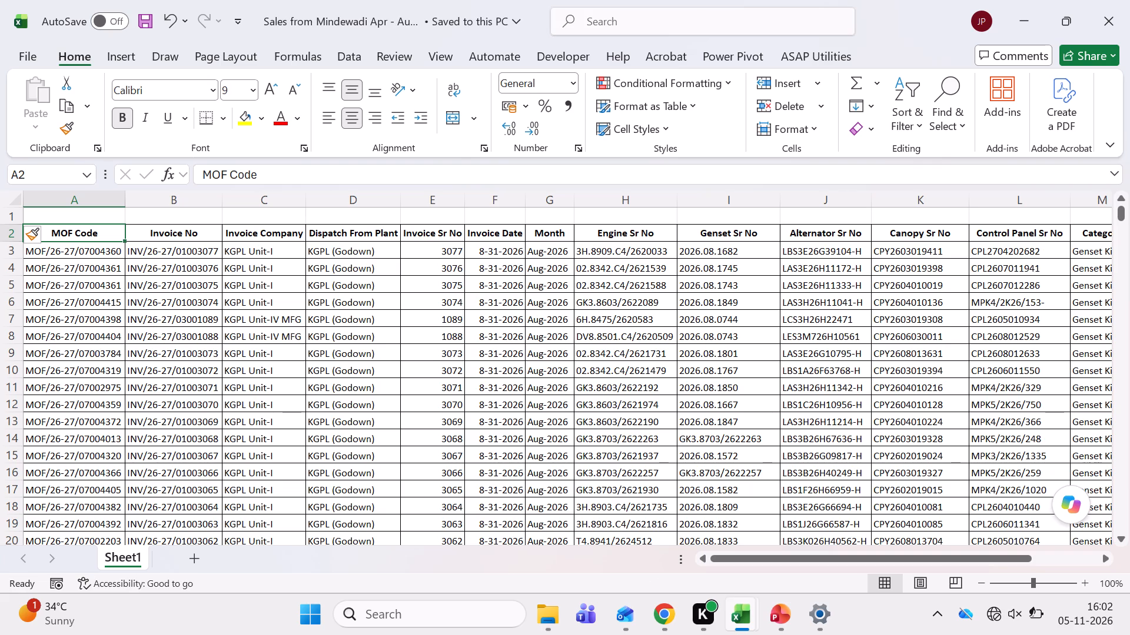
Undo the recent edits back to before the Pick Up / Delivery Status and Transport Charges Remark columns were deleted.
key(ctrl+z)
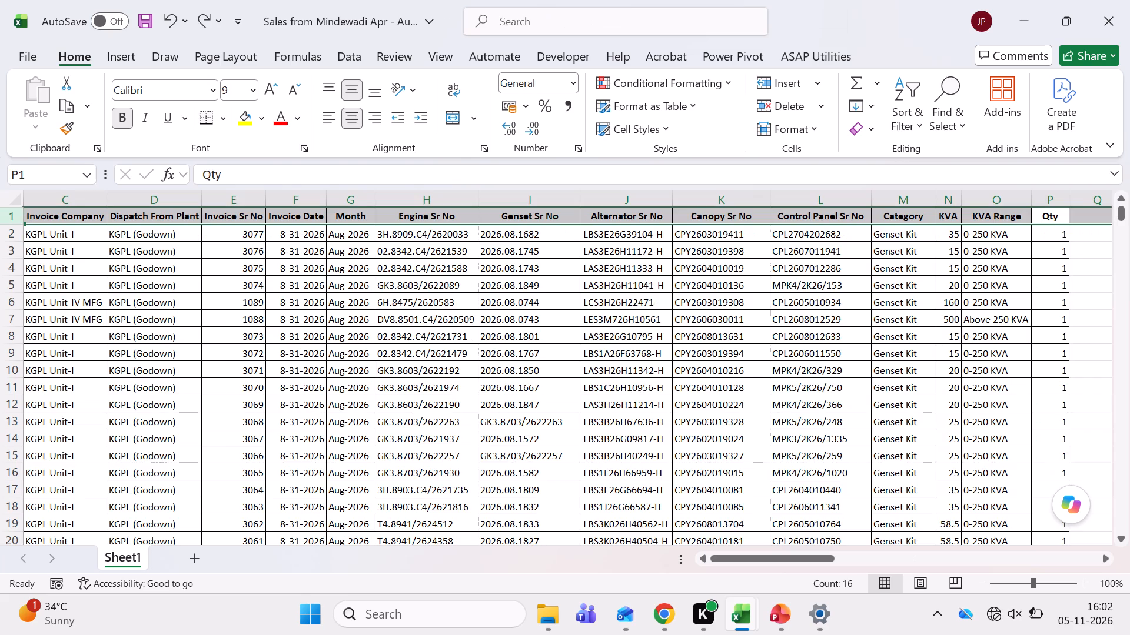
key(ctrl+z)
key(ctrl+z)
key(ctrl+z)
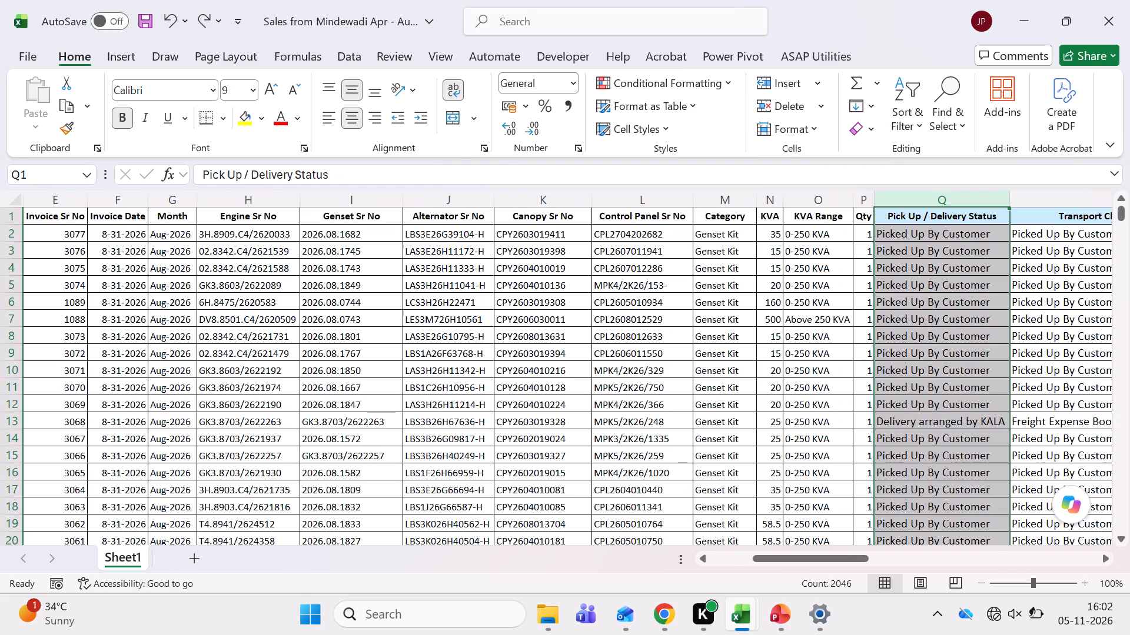
Insert a blank row above the header row, keeping the Pick Up / Delivery Status and Transport Charges Remark columns.
key(Right)
key(Right)
key(Right)
key(Left)
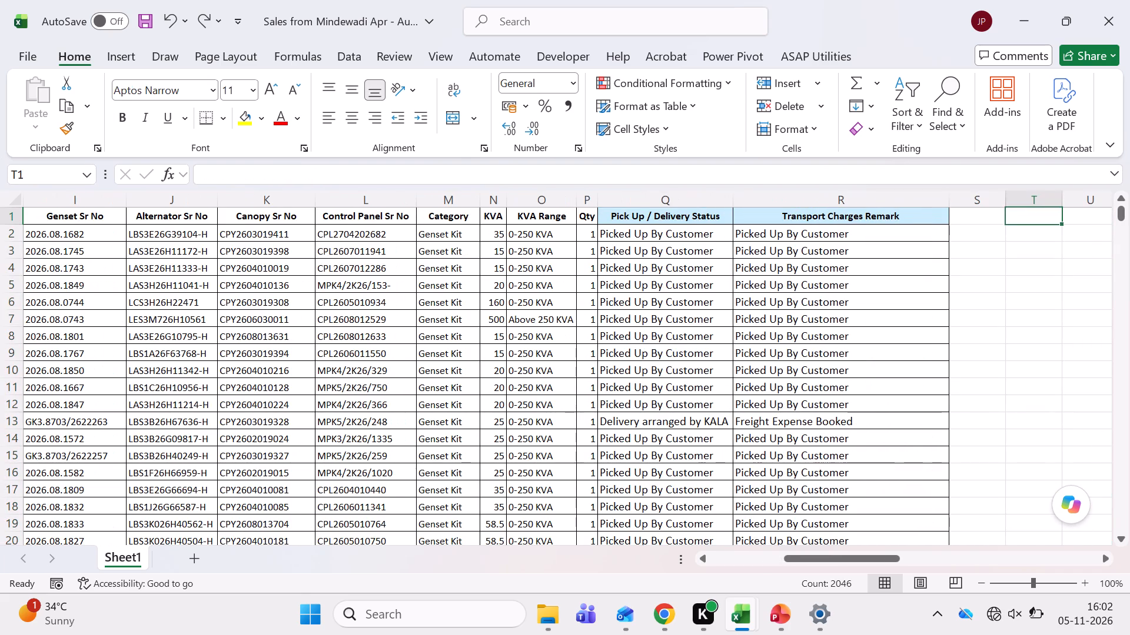
key(Left)
key(Left)
key(Up)
key(Up)
key(Up)
key(Down)
key(Up)
key(Up)
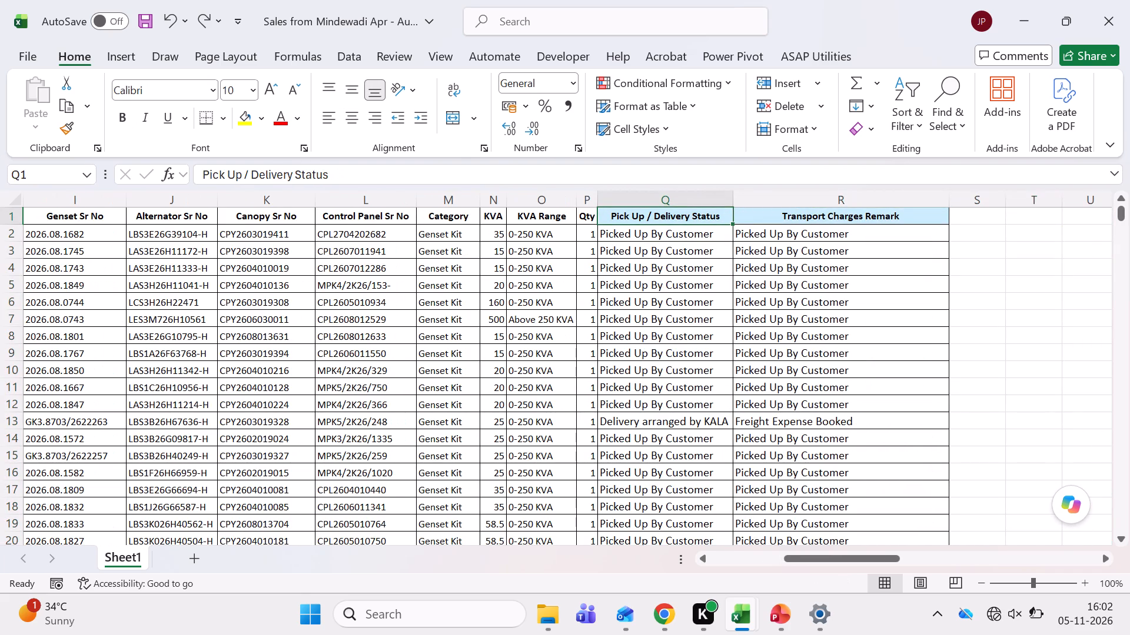
key(shift+space)
key(ctrl+shift+equal)
Save the workbook.
key(Right)
key(Down)
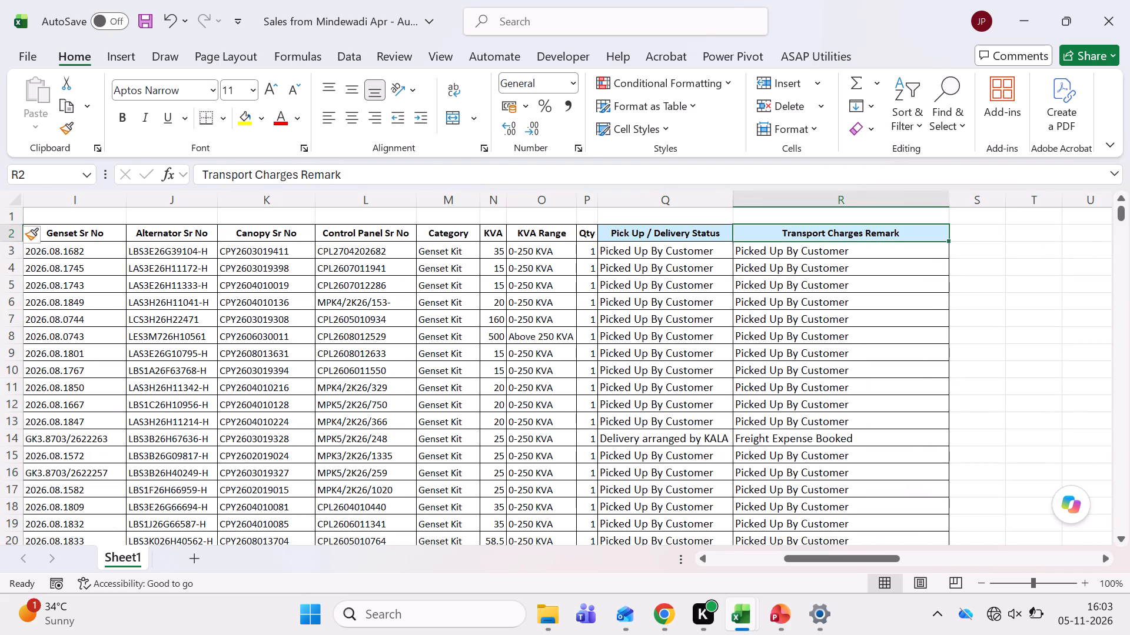
key(Left)
key(Right)
key(ctrl+s)
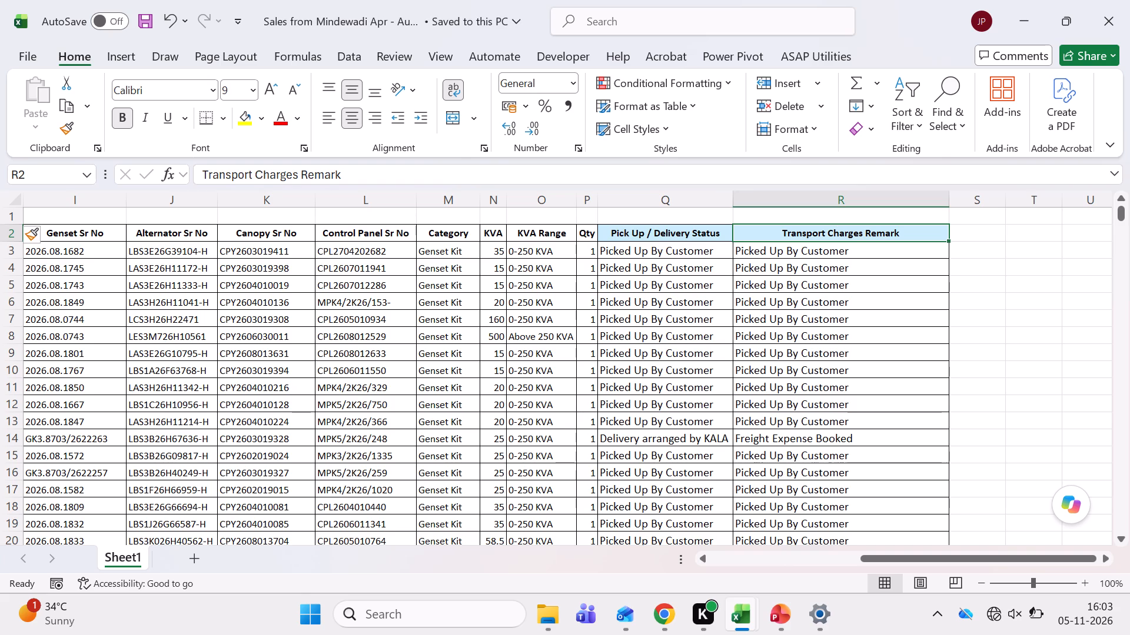
Add filters to the header row in row 2.
right_click(537, 202)
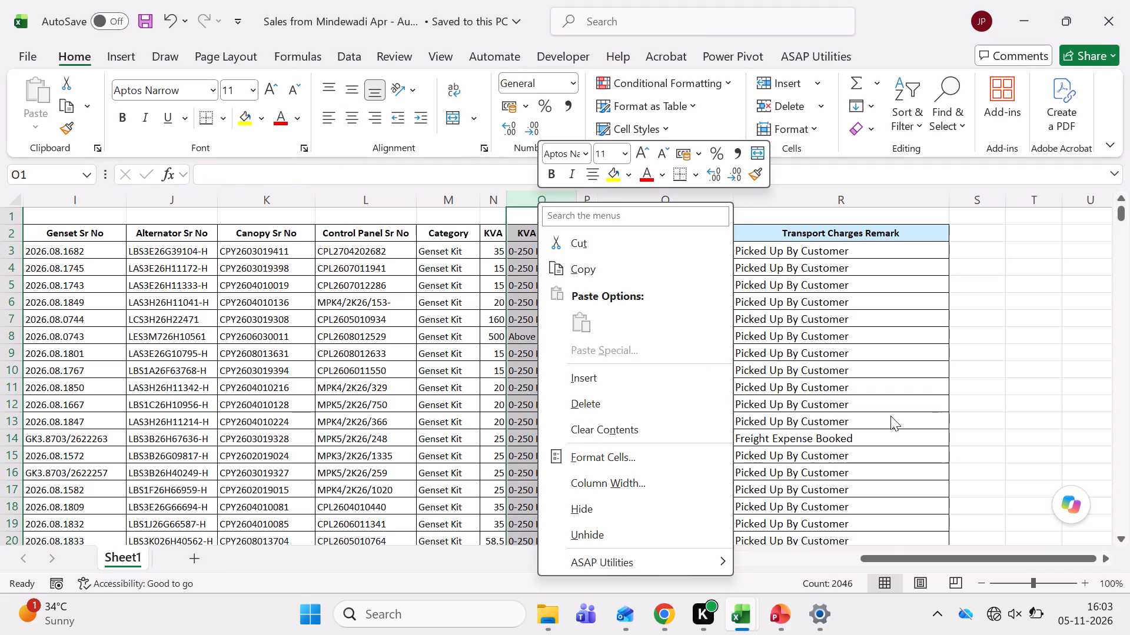
click(890, 416)
key(ctrl+Left)
key(ctrl+Left)
key(shift+space)
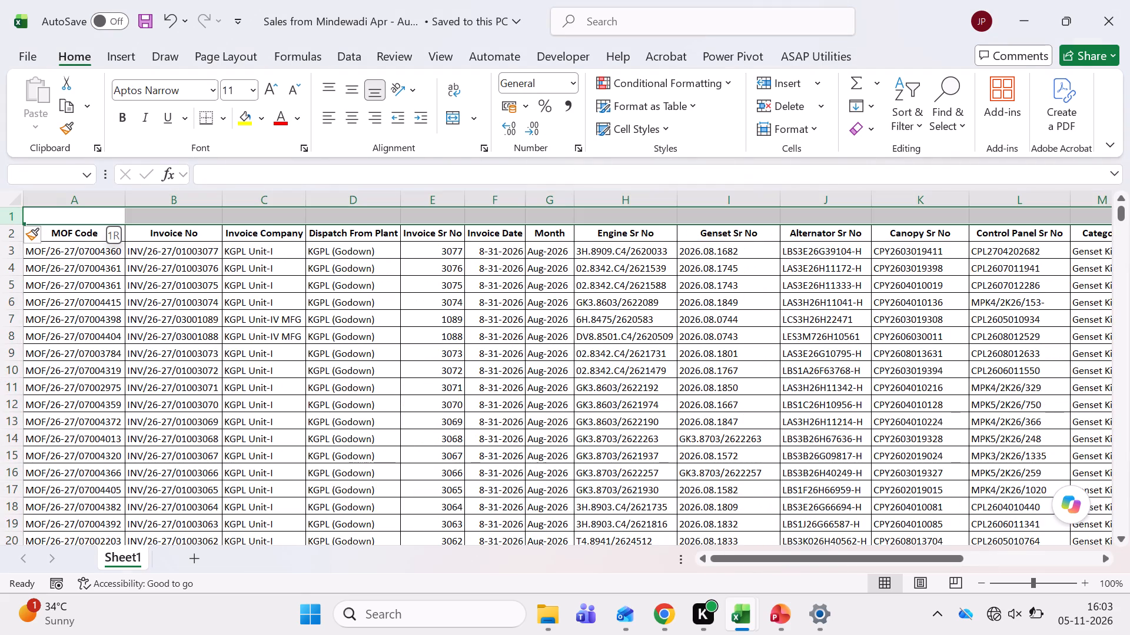
key(Down)
key(shift+space)
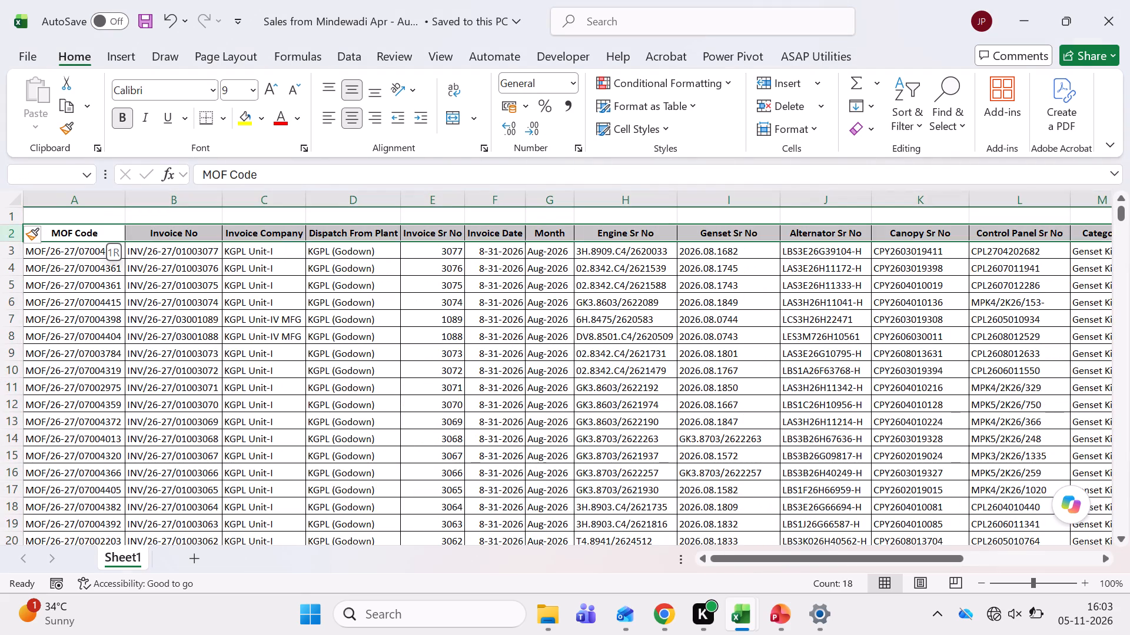
key(ctrl+shift+l)
Check the filter options of the Invoice Date and Month columns, leaving both unfiltered.
key(Right)
key(Right)
key(Right)
key(Right)
key(Right)
key(alt+Down)
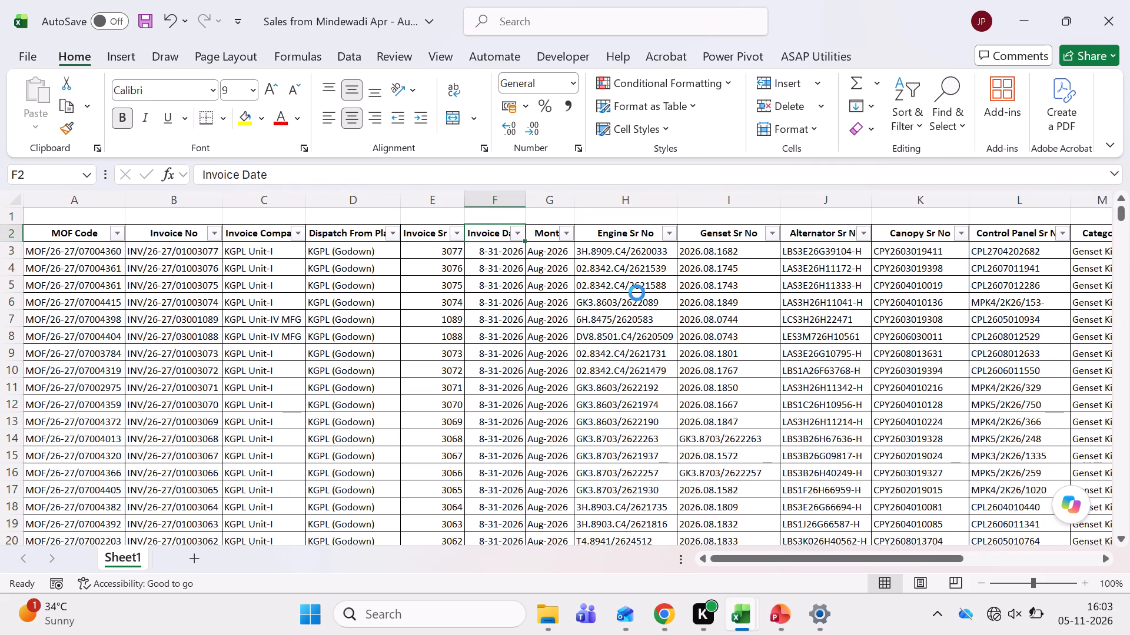
key(Escape)
key(Right)
key(alt+Down)
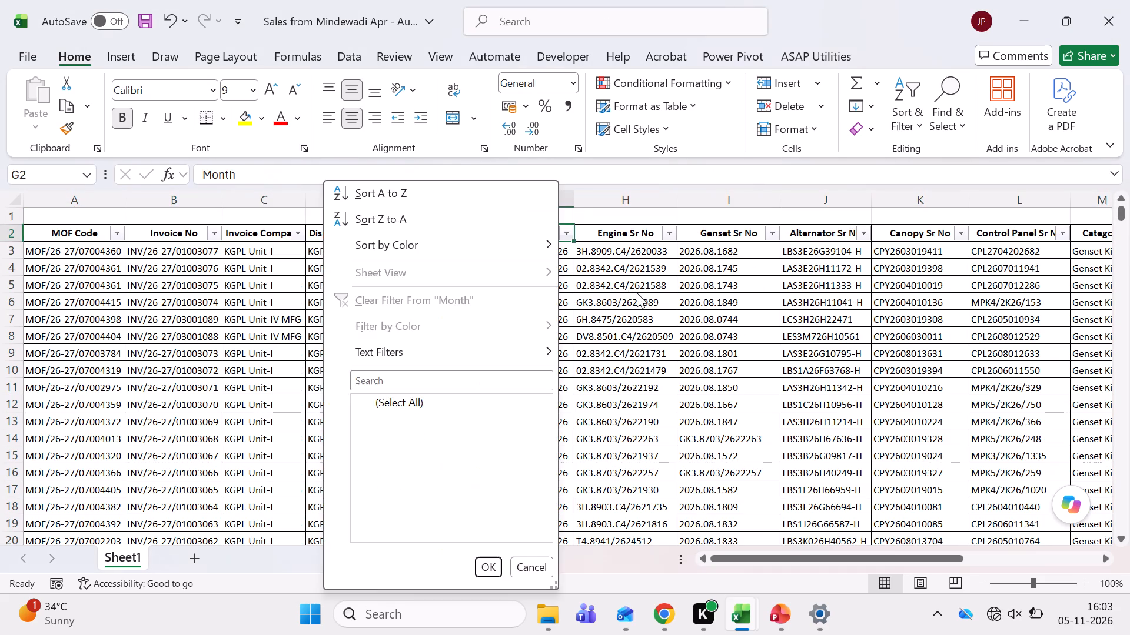
click(720, 395)
Check the headers through to Transport Charges Remark and select the entire sheet.
key(Right)
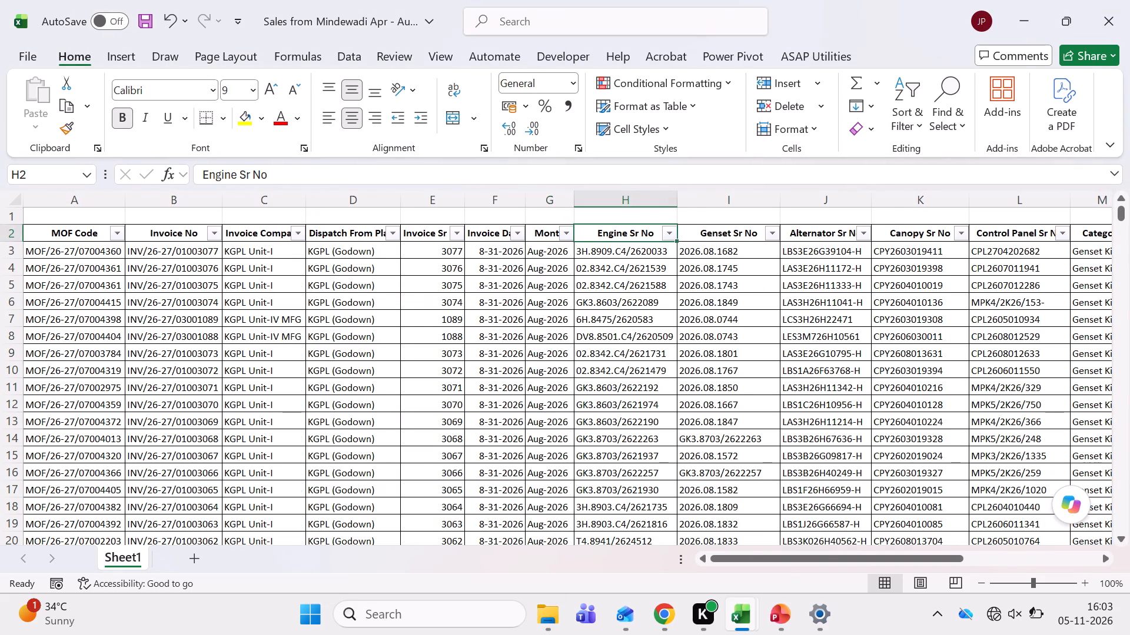
key(ctrl+Right)
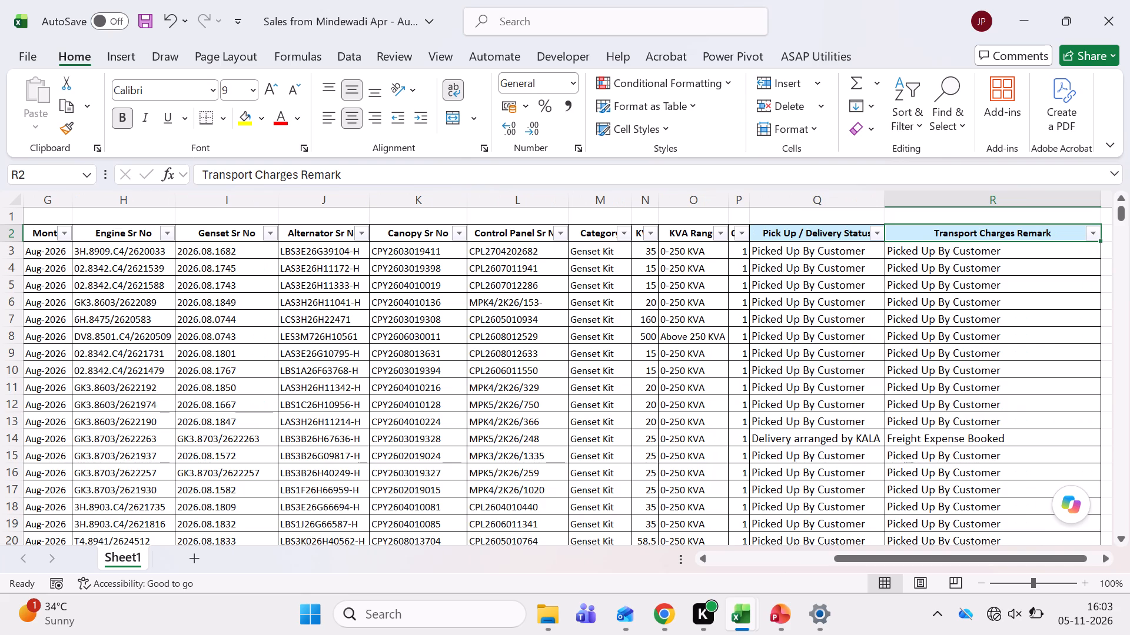
click(11, 199)
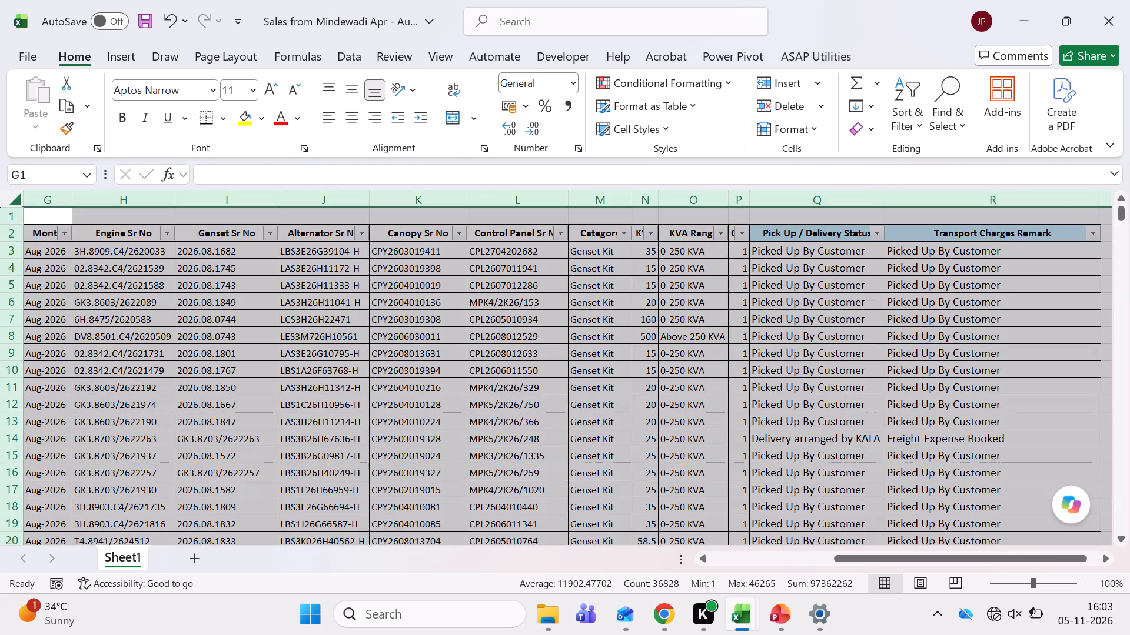
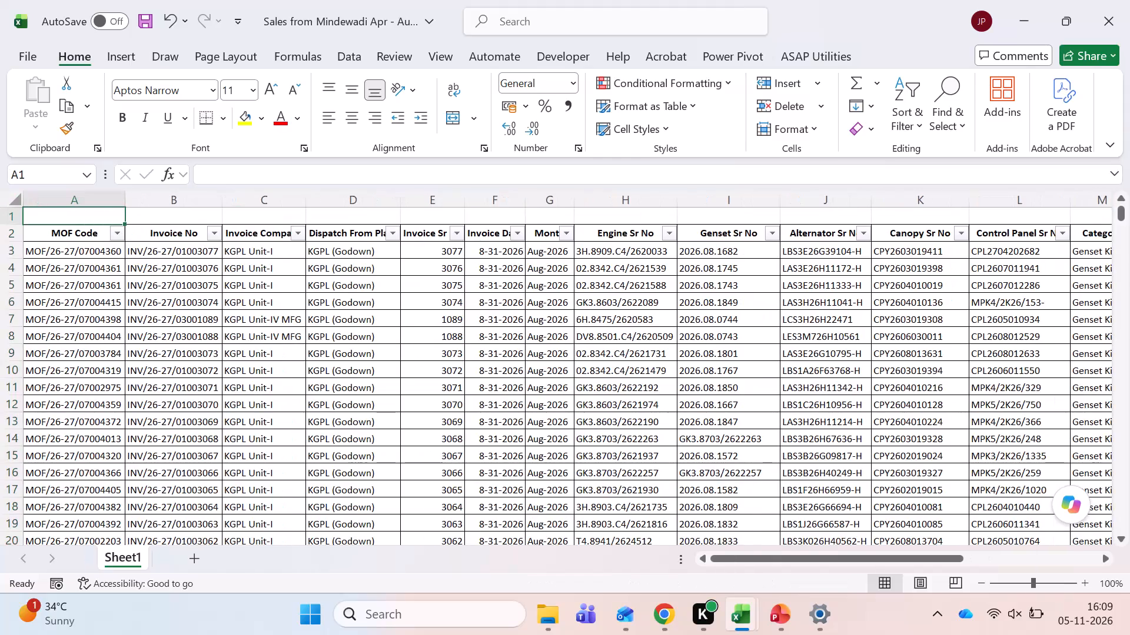
Check the filter options of the Invoice Date column, leaving it unfiltered.
key(Right)
key(Right)
key(Right)
key(Right)
key(Right)
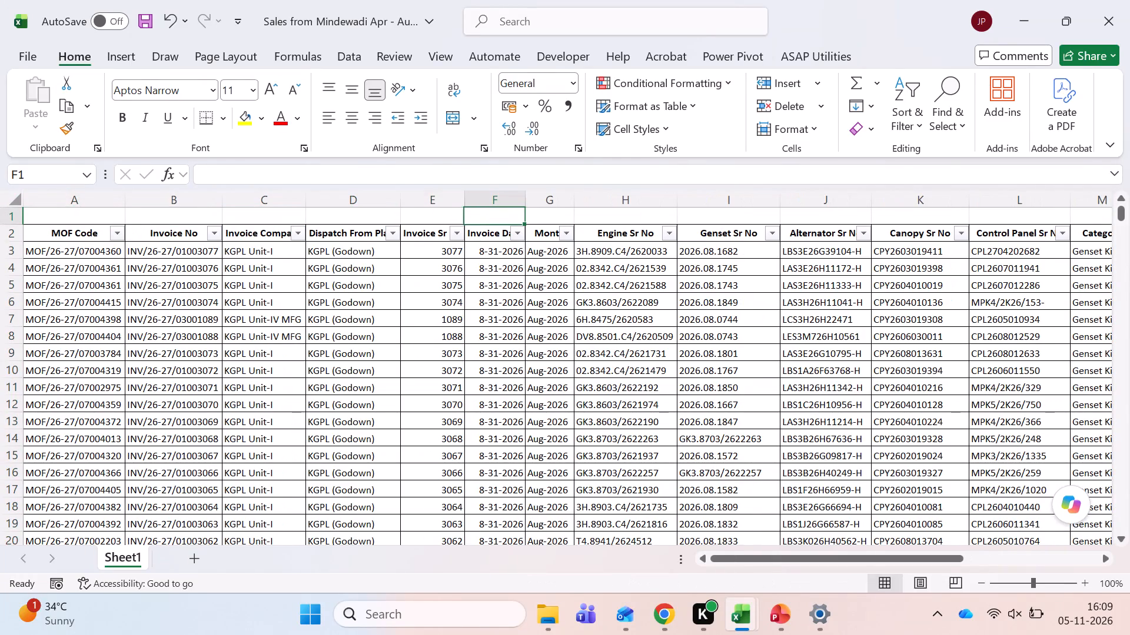
key(Right)
key(Down)
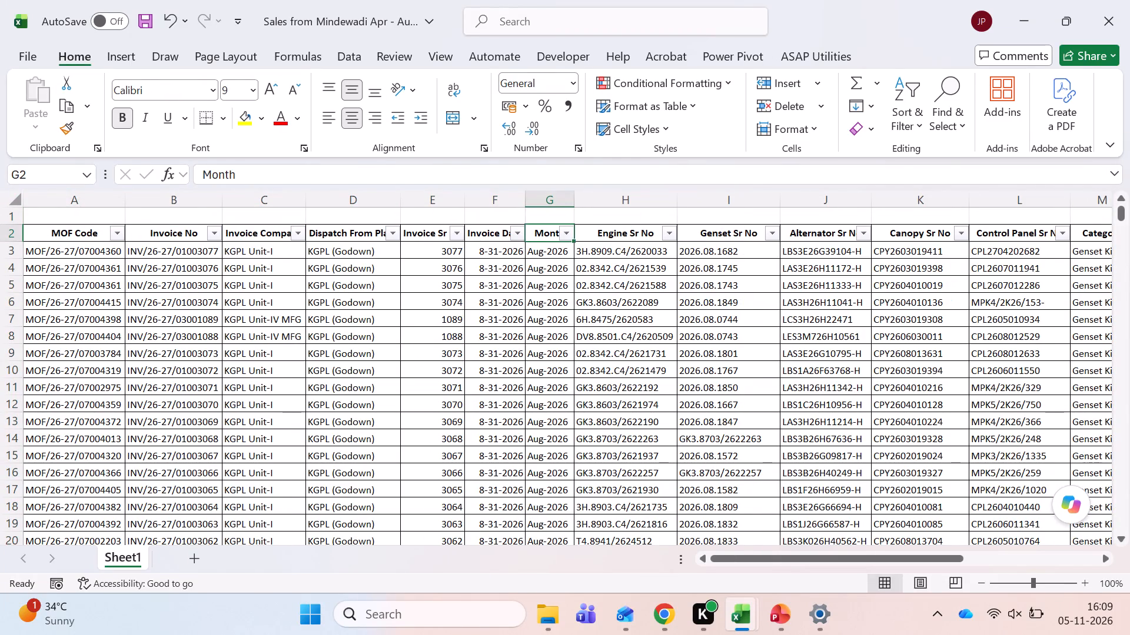
key(Left)
key(alt+Down)
key(Down)
key(Down)
key(Down)
key(Down)
key(Down)
key(Down)
key(Down)
key(Escape)
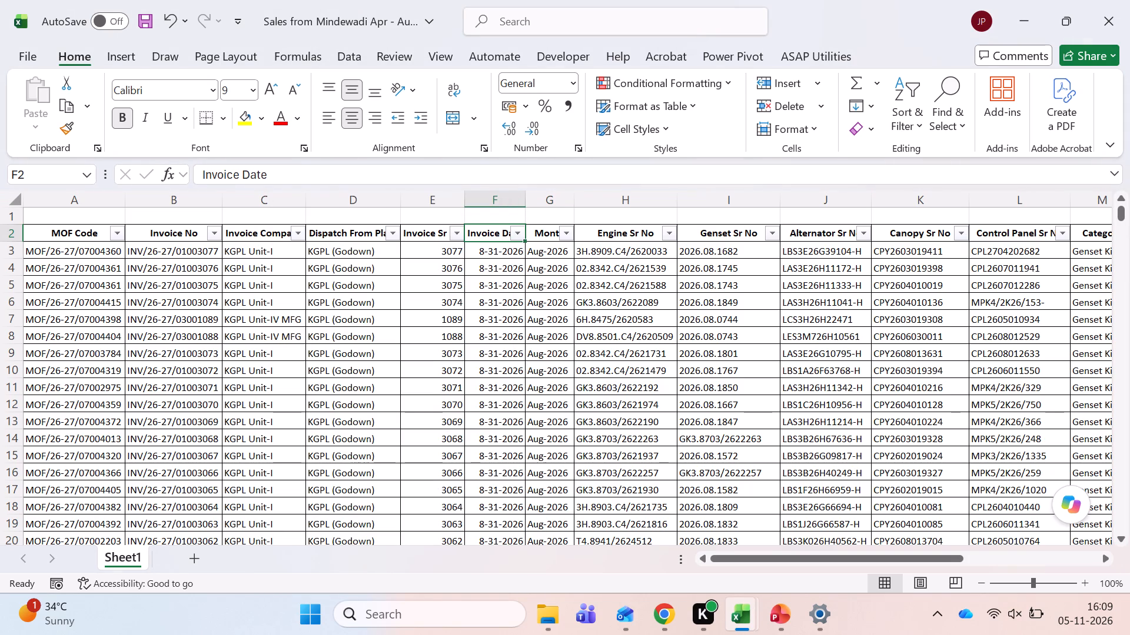
Create a PivotTable on a new worksheet from the full sales data with its headers, range Sheet1 A2:R2047.
key(Left)
key(Left)
key(Left)
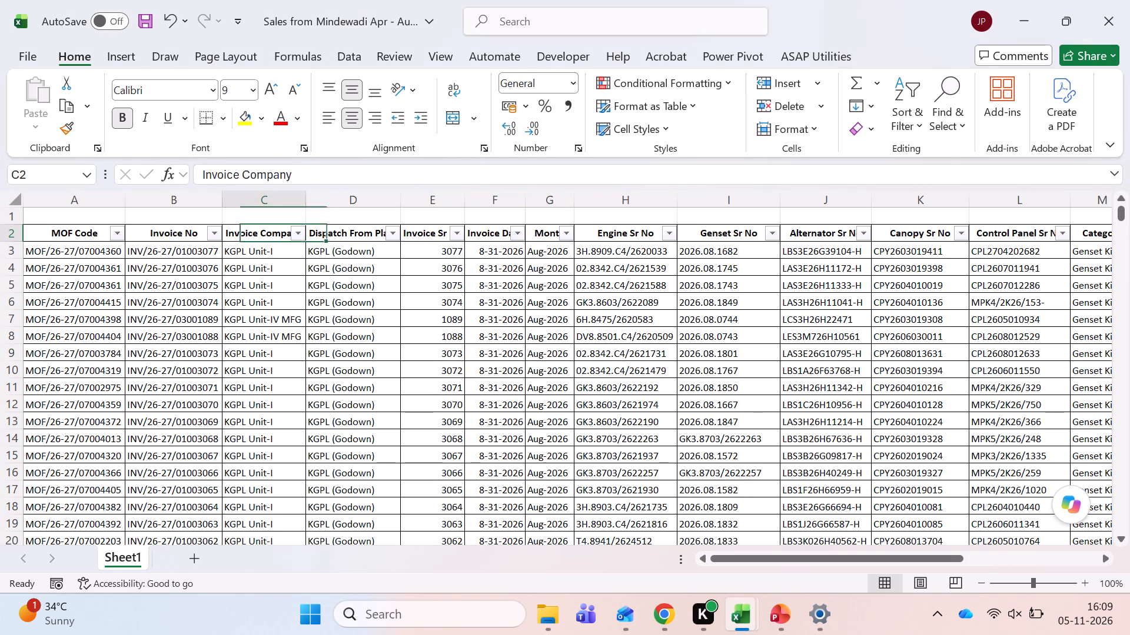
key(Left)
key(Left)
key(Left)
key(ctrl+shift+Right)
key(ctrl+shift+Down)
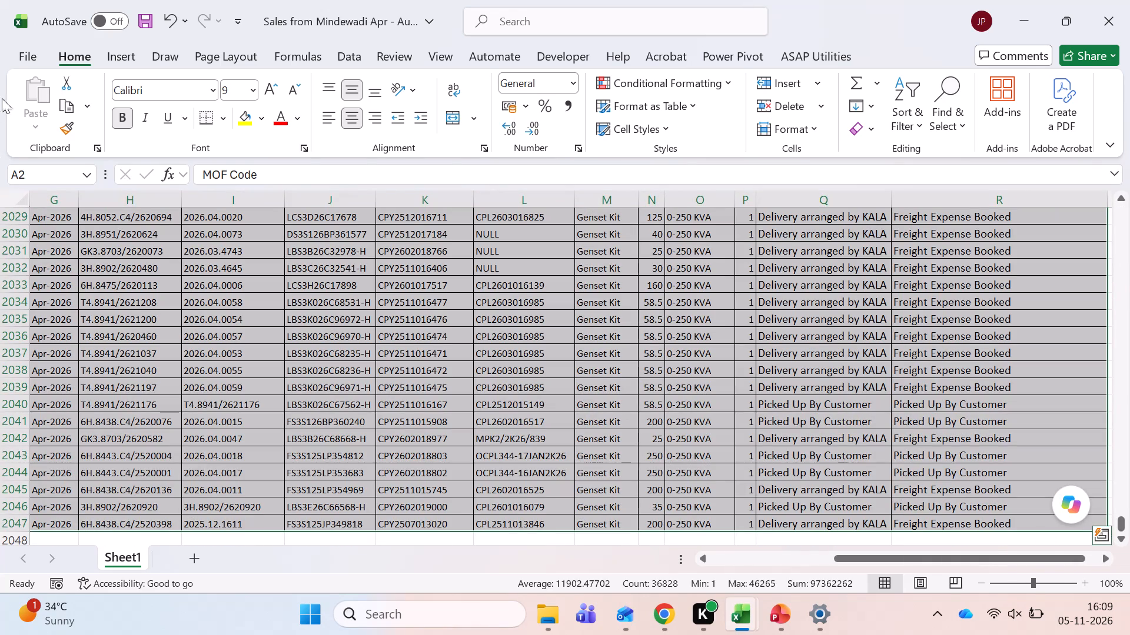
click(115, 66)
click(51, 85)
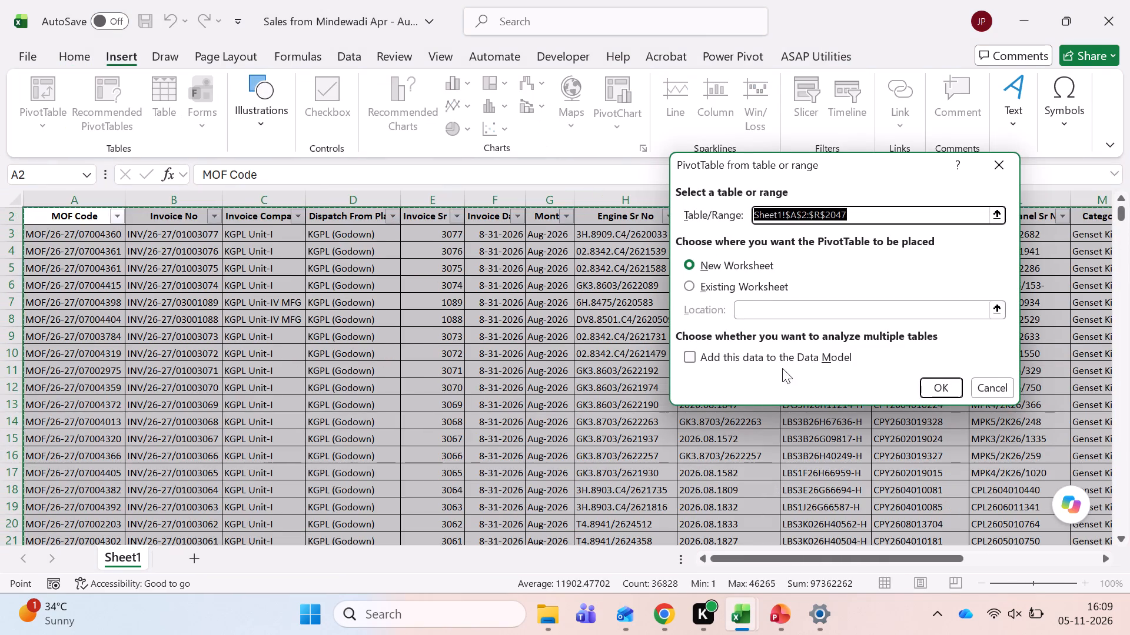
click(945, 390)
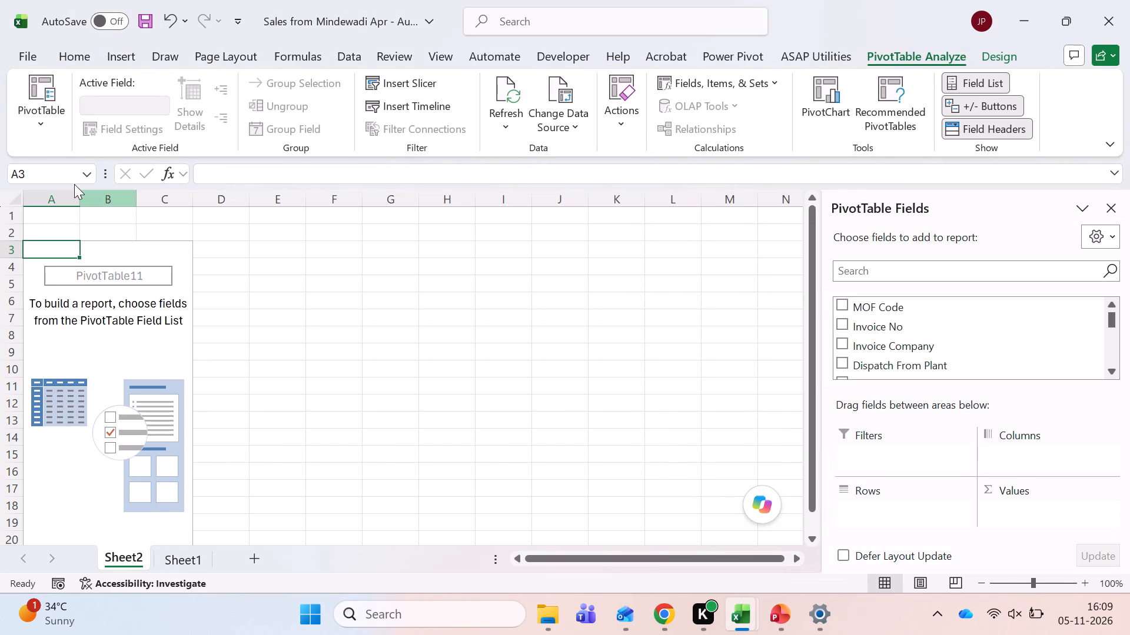
Enable the classic PivotTable layout, with dragging of fields in the grid, in the new PivotTable's display options.
click(41, 128)
click(94, 210)
click(100, 234)
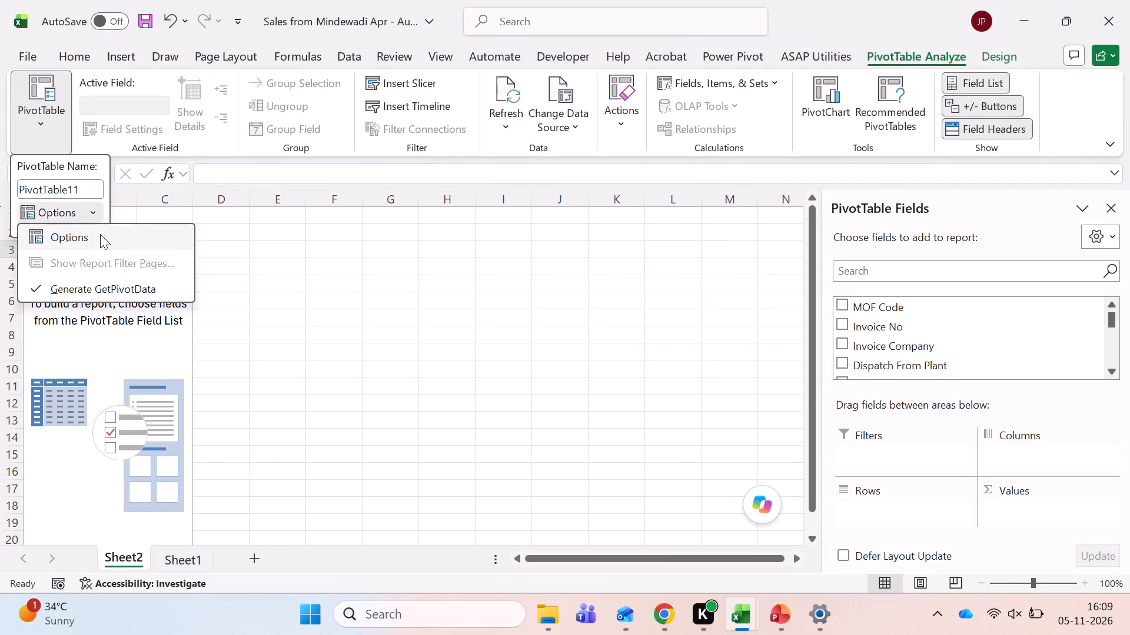
click(965, 96)
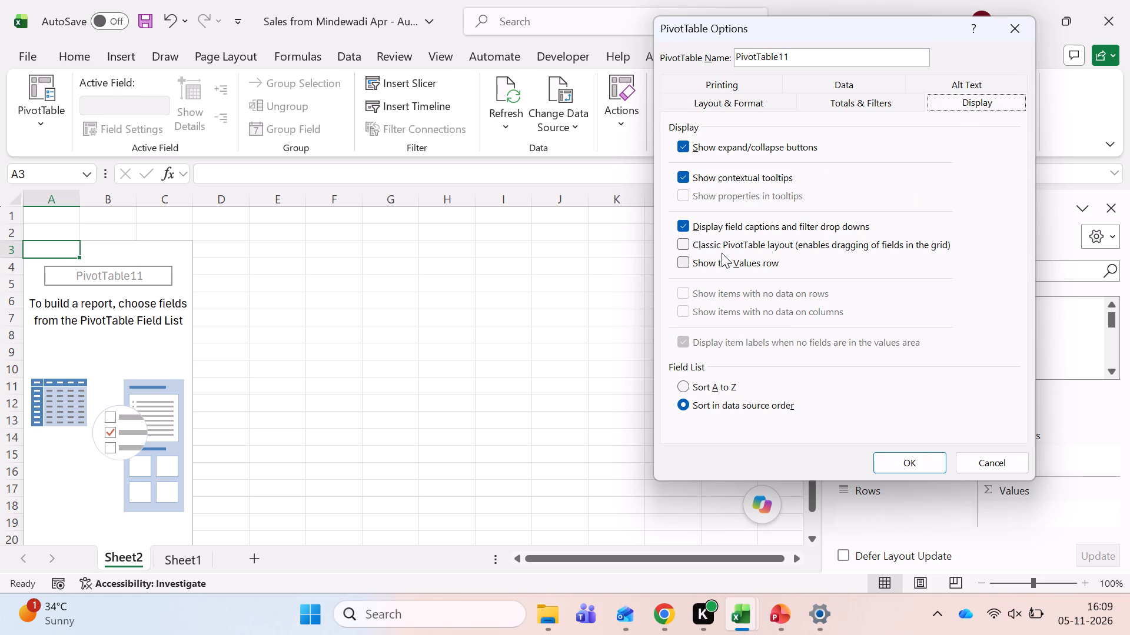
click(720, 239)
click(895, 465)
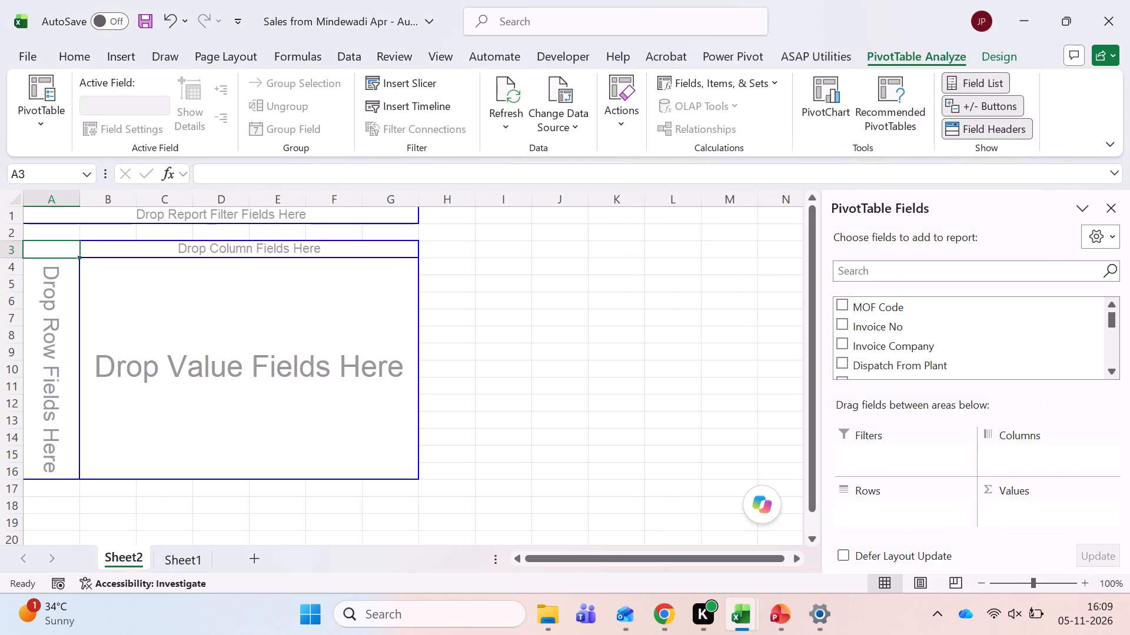
Examine the source columns in Sheet1 from MOF Code across to Transport Charges Remark and back to KVA Range.
key(ctrl+Page_Down)
key(ctrl+Left)
key(Down)
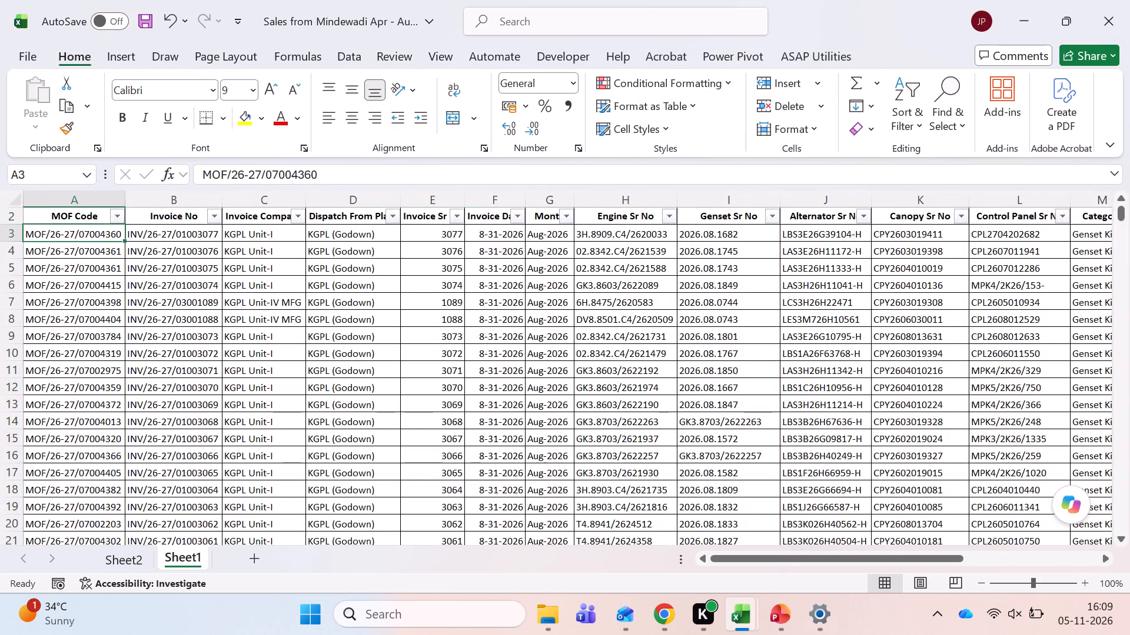
key(ctrl+shift+Down)
key(Up)
key(Down)
key(Right)
key(Right)
key(Right)
key(Right)
key(Right)
key(Right)
key(Right)
key(Right)
key(Right)
key(Right)
key(Right)
key(Right)
key(Right)
key(Right)
key(Right)
key(Right)
key(Right)
key(Right)
key(Right)
key(Right)
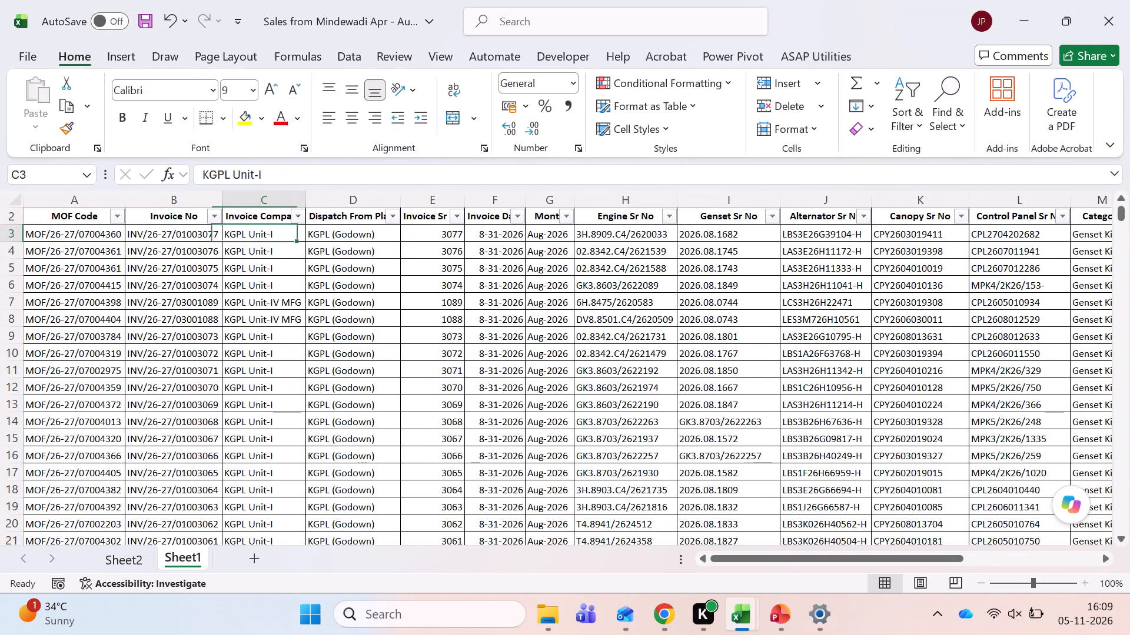
key(Right)
key(Left)
key(Left)
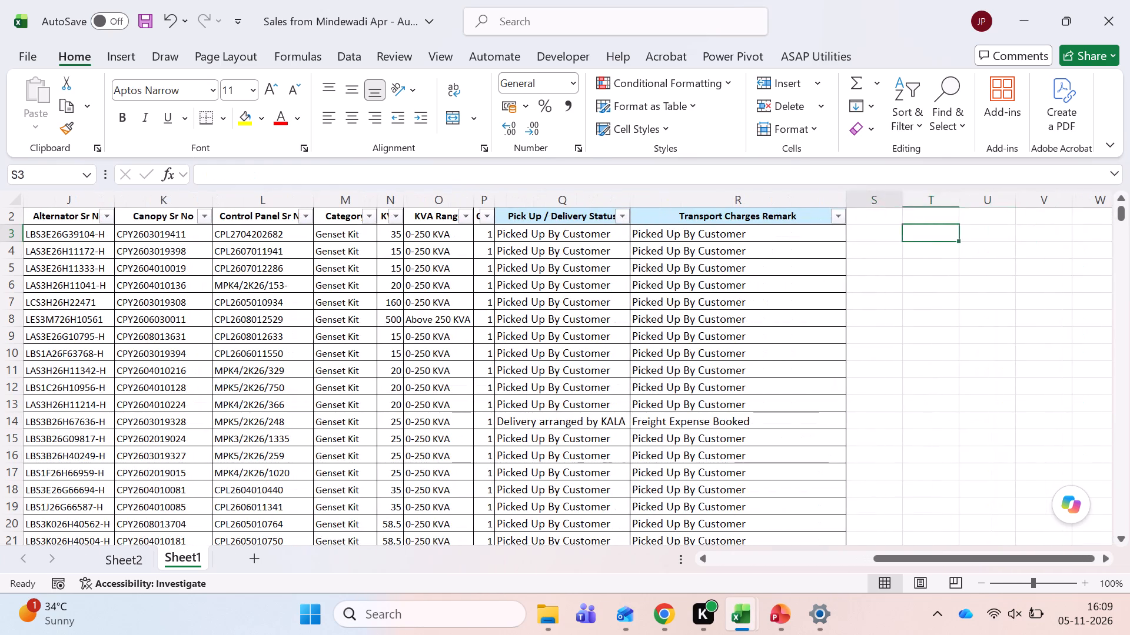
key(Left)
key(Left)
key(Left)
key(Left)
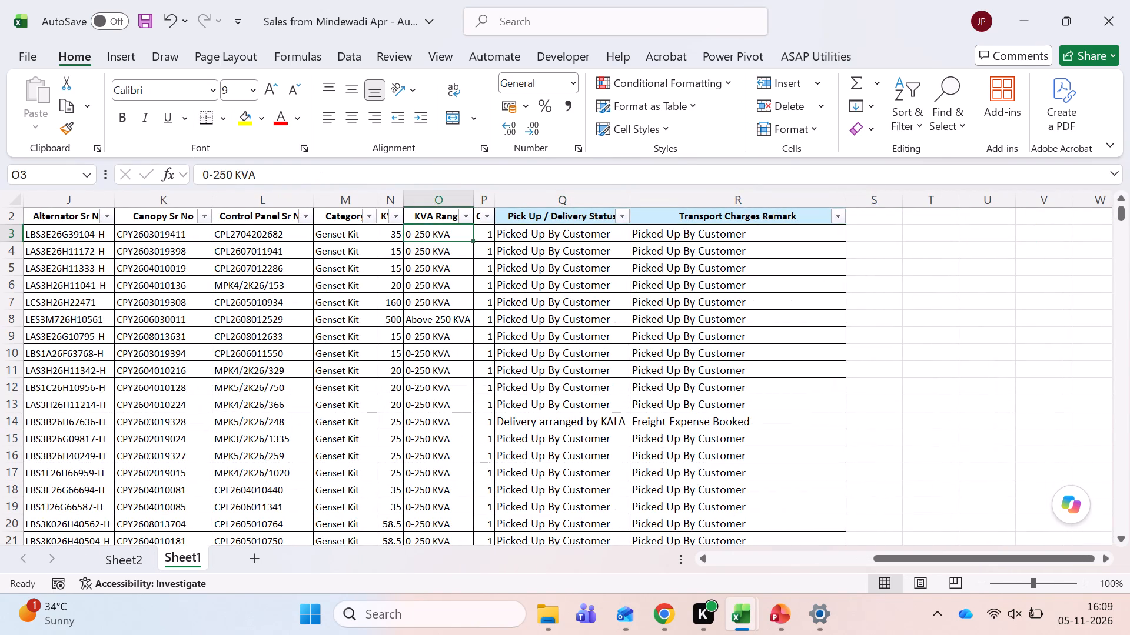
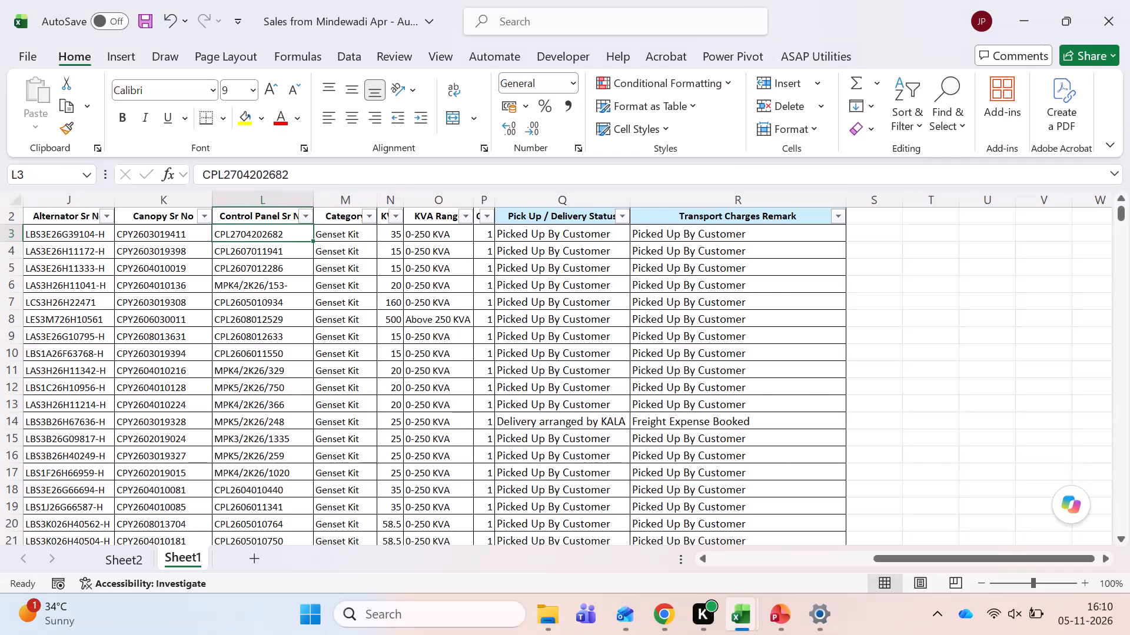
Select all Qty values from P3 to the last data row to check the column's count and sum.
key(Right)
key(Right)
key(Right)
key(Right)
key(Right)
key(Right)
key(Right)
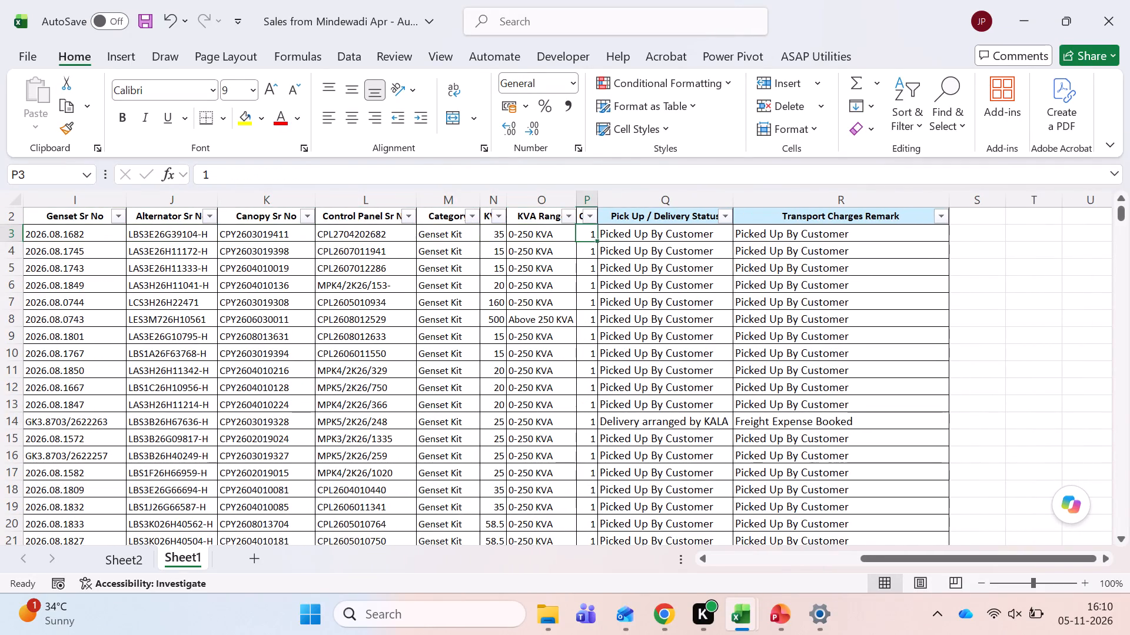
key(ctrl+shift+Down)
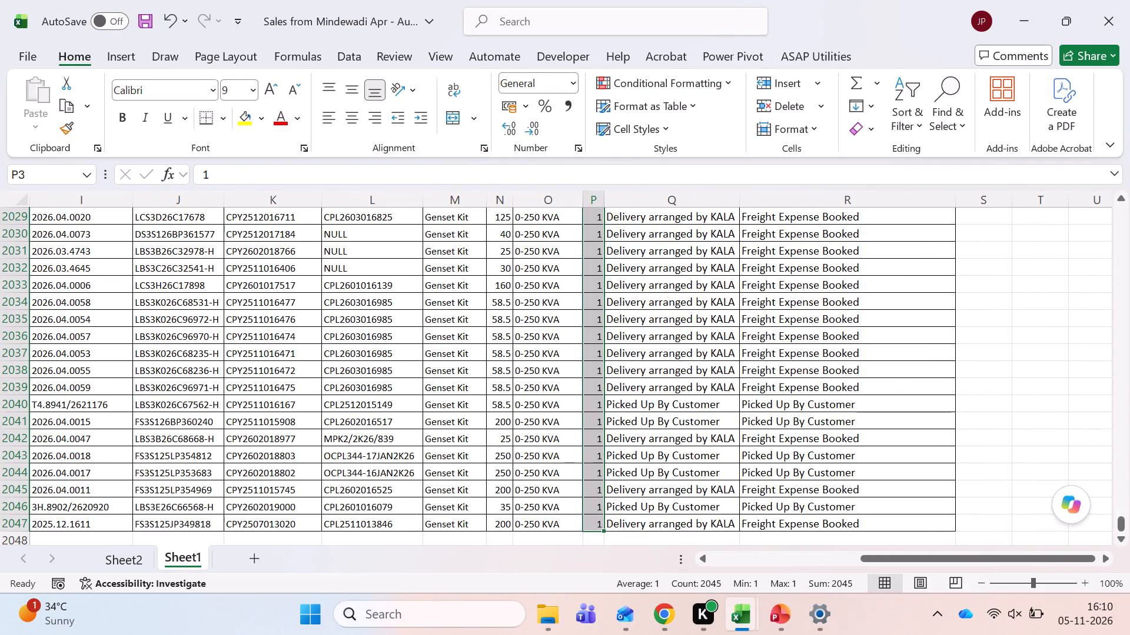
Examine the Sheet1 headers from the first column across to Transport Charges Remark and back to the Pick Up / Delivery Status values.
key(ctrl+Up)
key(ctrl+Left)
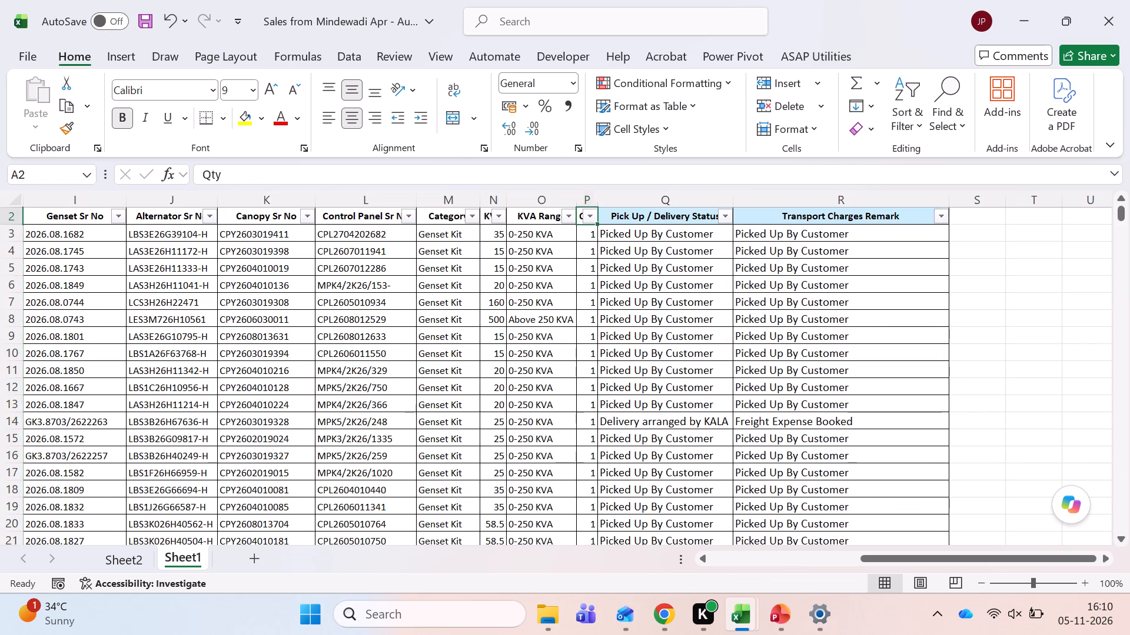
key(Right)
key(Right)
key(Right)
key(Right)
key(Right)
key(Right)
key(Right)
key(Right)
key(Right)
key(Right)
key(Right)
key(Right)
key(Right)
key(Right)
key(Right)
key(Right)
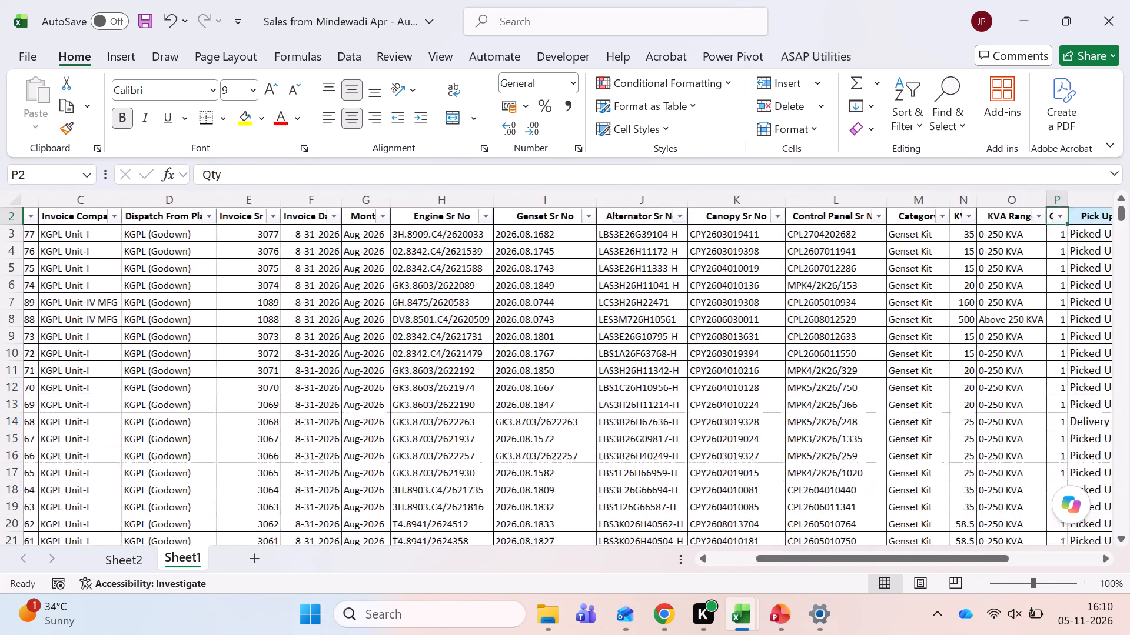
key(Right)
key(Right)
key(Right)
key(Right)
key(Right)
key(Left)
key(Left)
key(Left)
key(Left)
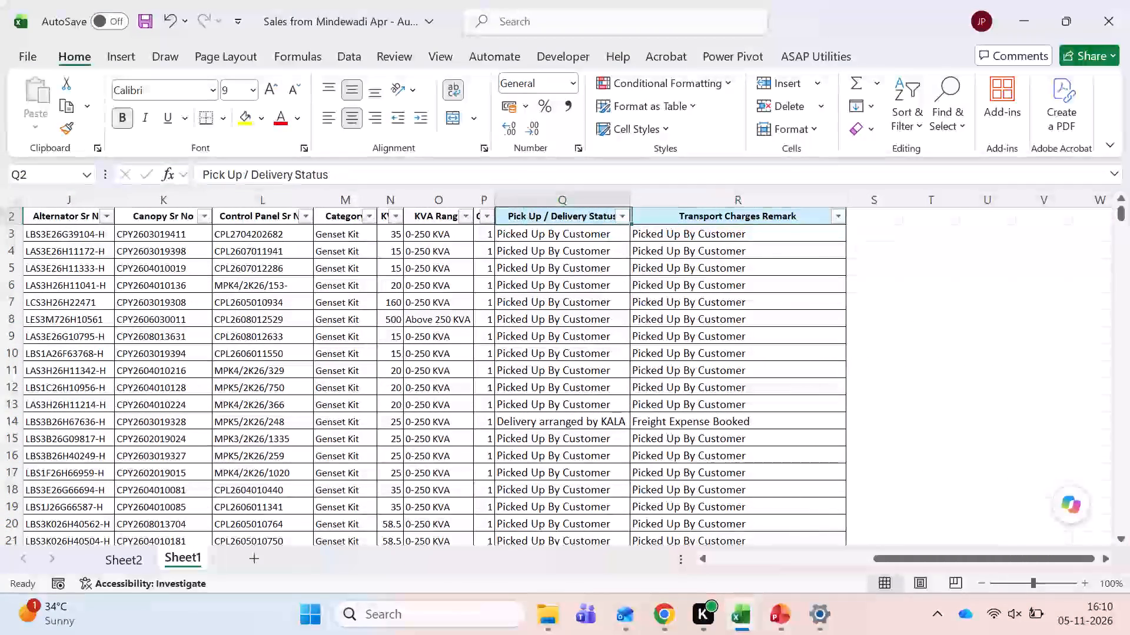
key(Down)
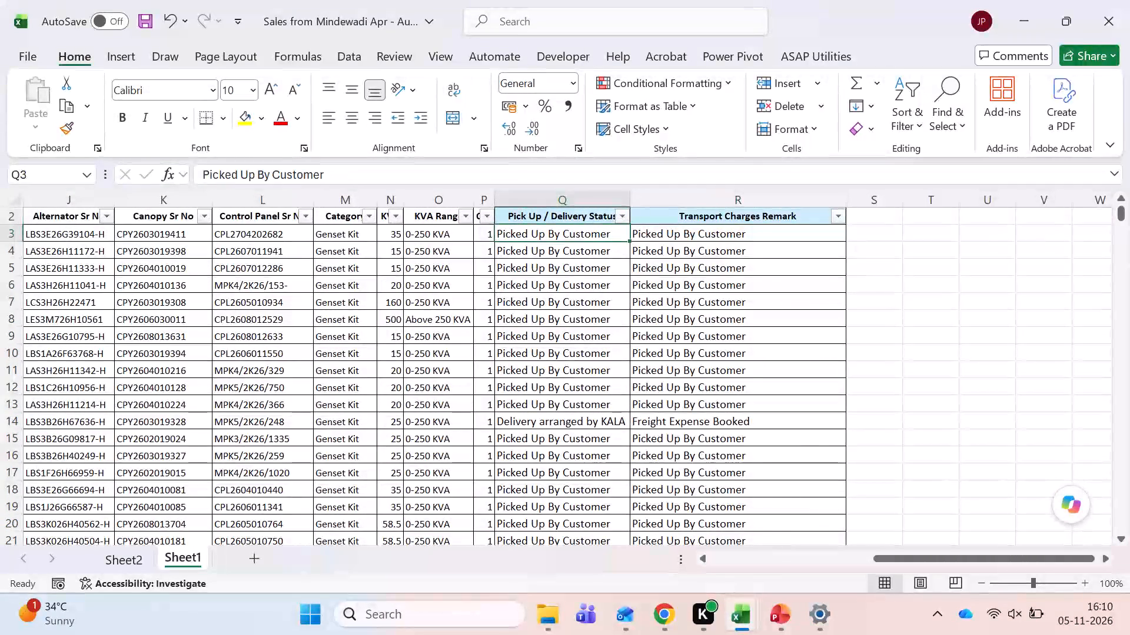
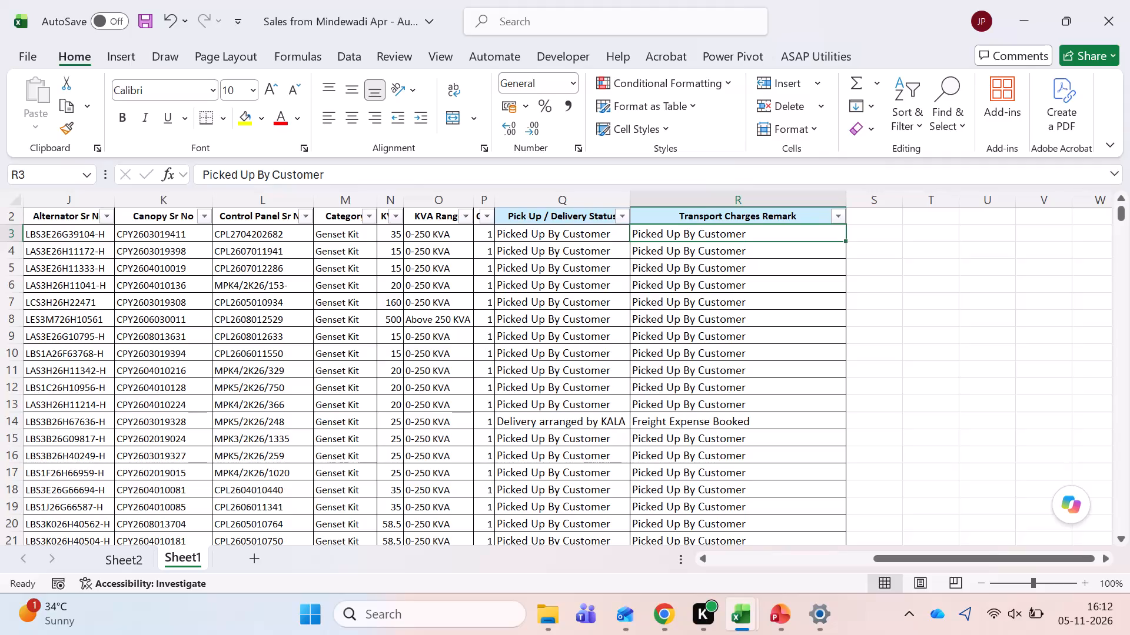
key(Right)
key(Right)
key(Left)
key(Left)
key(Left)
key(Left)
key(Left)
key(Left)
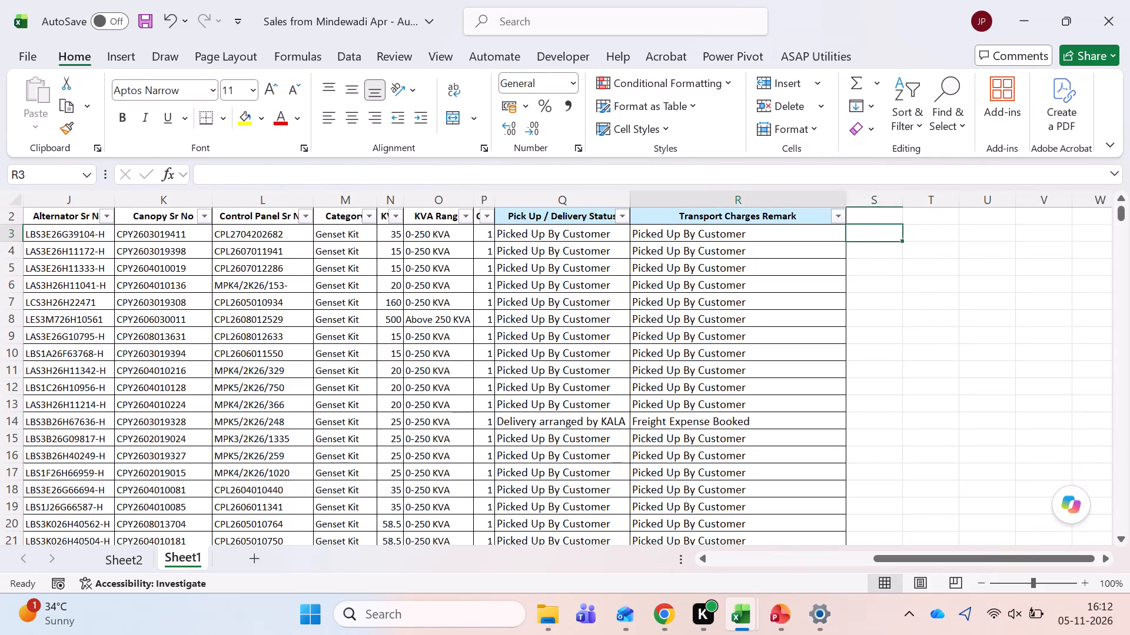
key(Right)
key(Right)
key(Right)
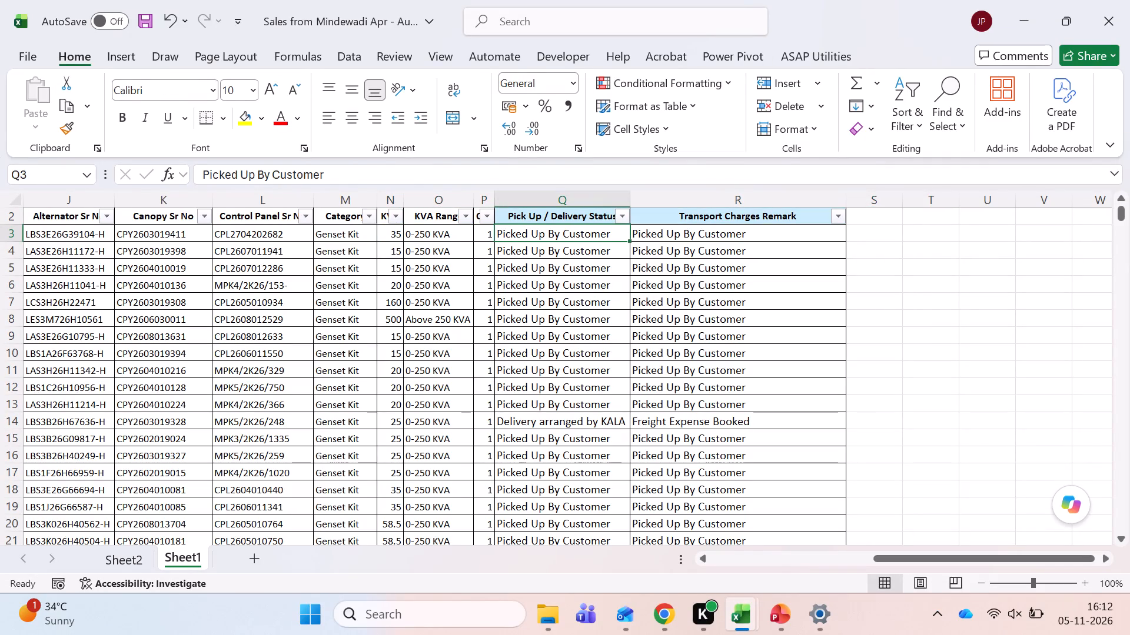
Filter the Pick Up / Delivery Status column to show only the Delivery arranged by KALA rows.
key(Up)
key(alt+Down)
key(Down)
key(Down)
key(Down)
key(Down)
key(Down)
key(Down)
key(Down)
key(Down)
key(Down)
key(Down)
key(Down)
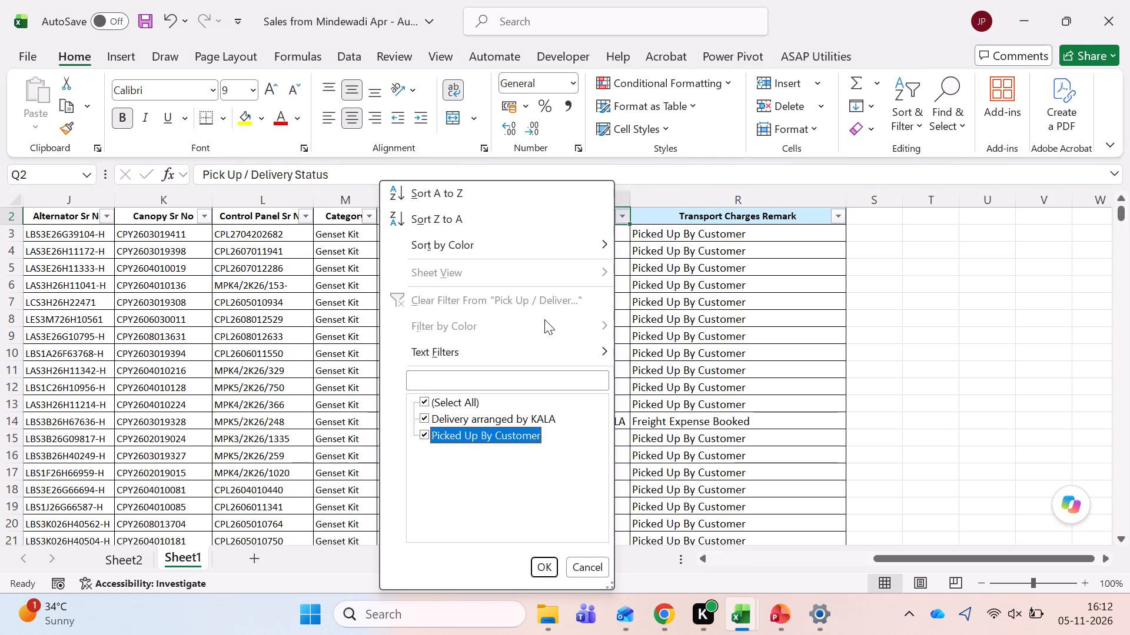
key(space)
key(Return)
Delete every filtered Delivery arranged by KALA row from Sheet1, from the first visible data row to the last.
key(Down)
key(ctrl+shift+Down)
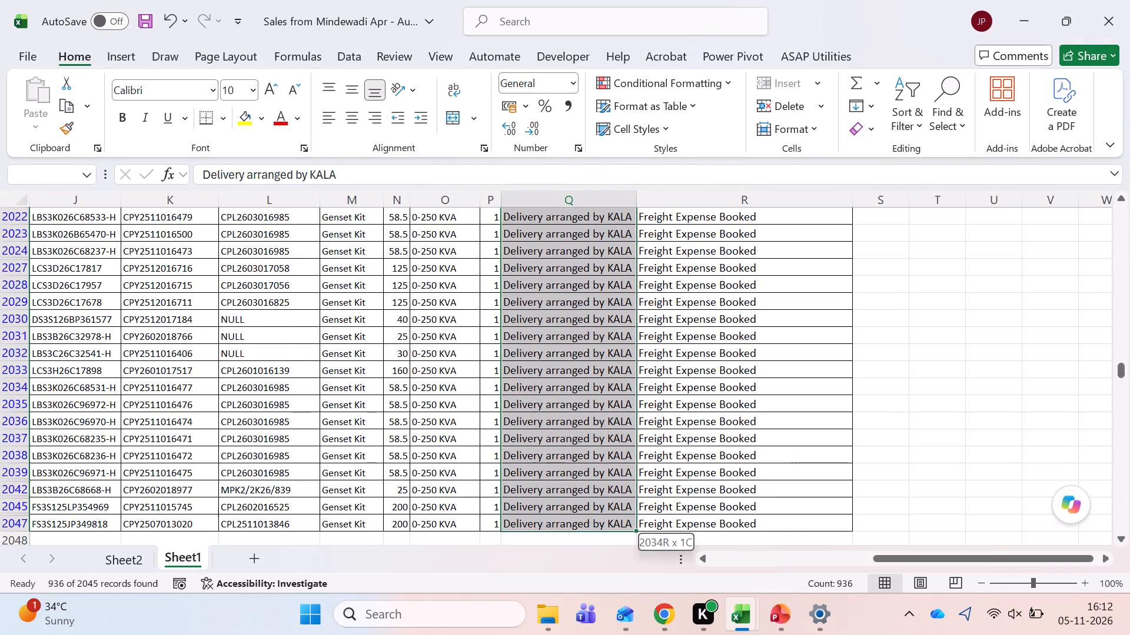
key(shift+space)
key(ctrl+minus)
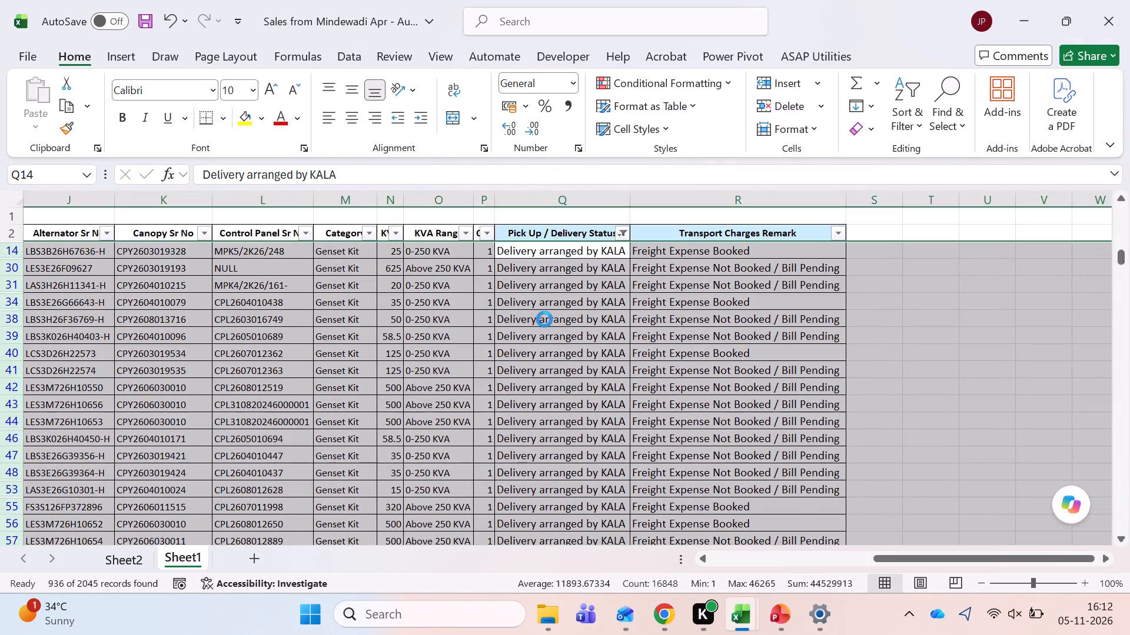
Reselect all values in the Pick Up / Delivery Status filter to show the remaining rows.
key(Up)
key(alt+Down)
key(Down)
key(Down)
key(Down)
key(Down)
key(Down)
key(Down)
key(Down)
key(Down)
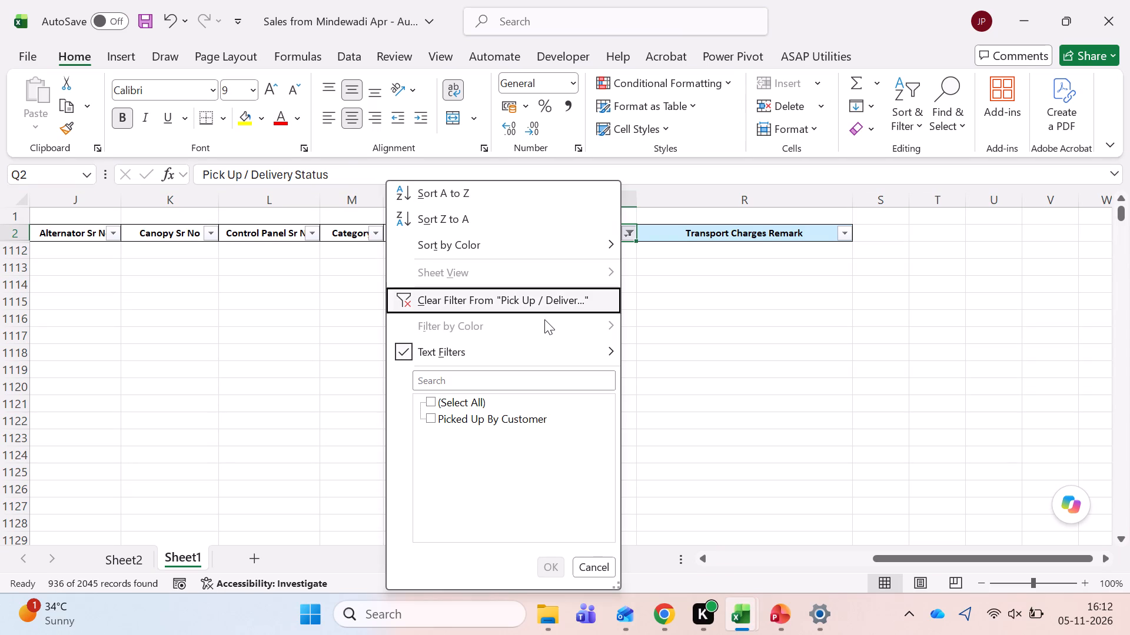
key(Down)
key(space)
key(Return)
Select the remaining Pick Up / Delivery Status values from Q3 to the last data row to check their count.
key(Down)
key(ctrl+shift+Down)
key(Down)
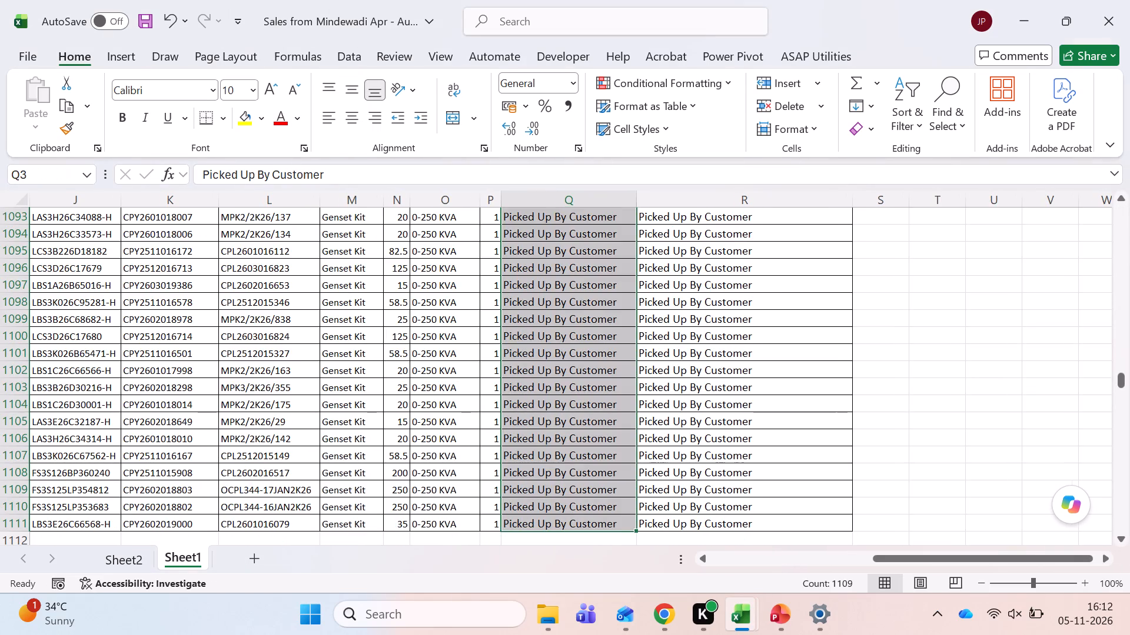
Return to the MOF Code header in A2 and save the workbook.
key(ctrl+Left)
key(ctrl+Up)
key(ctrl+Left)
key(ctrl+Right)
key(ctrl+Left)
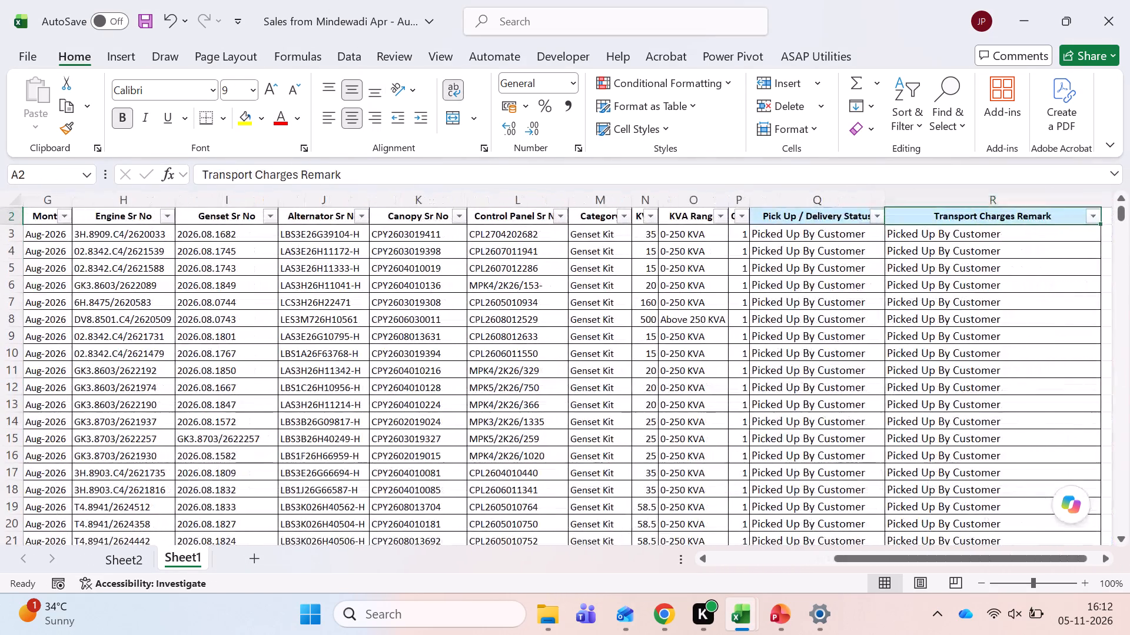
key(ctrl+Left)
key(ctrl+s)
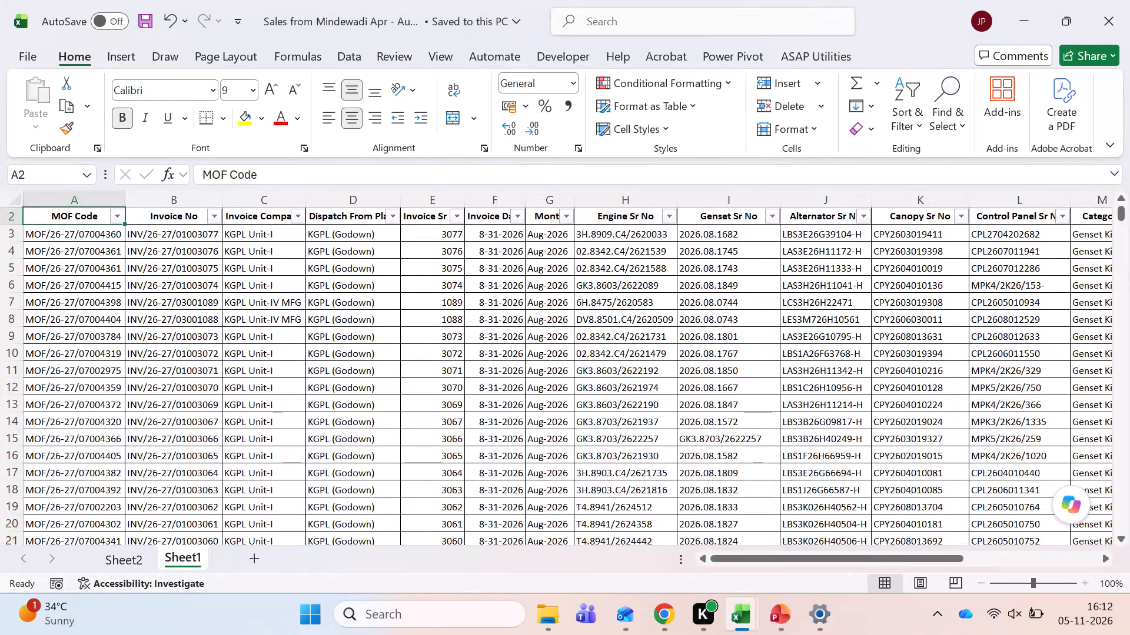
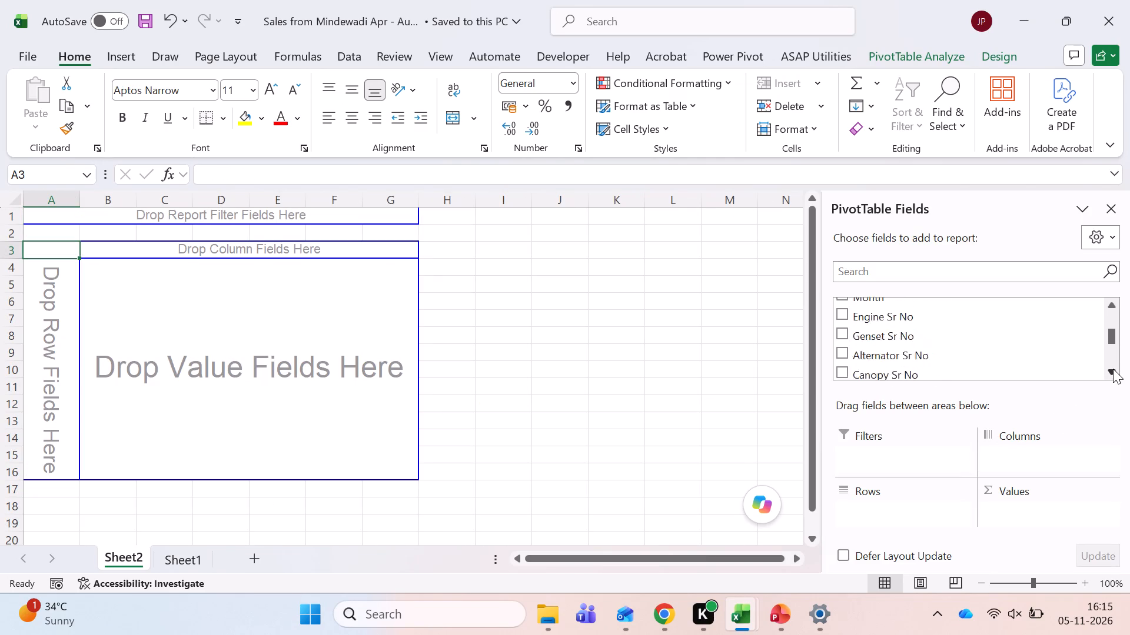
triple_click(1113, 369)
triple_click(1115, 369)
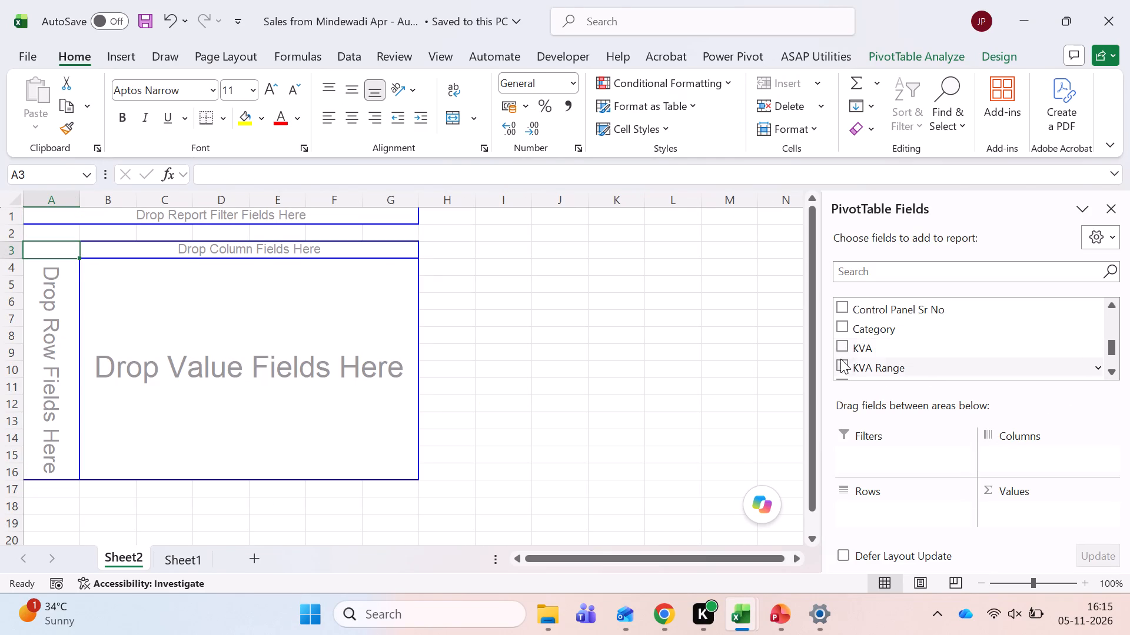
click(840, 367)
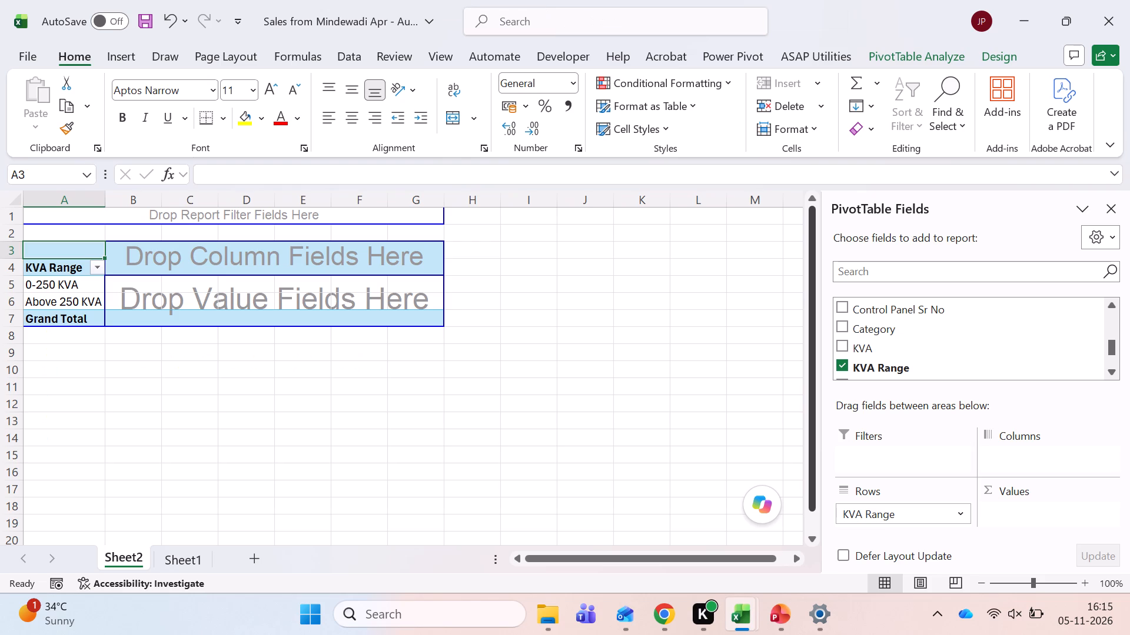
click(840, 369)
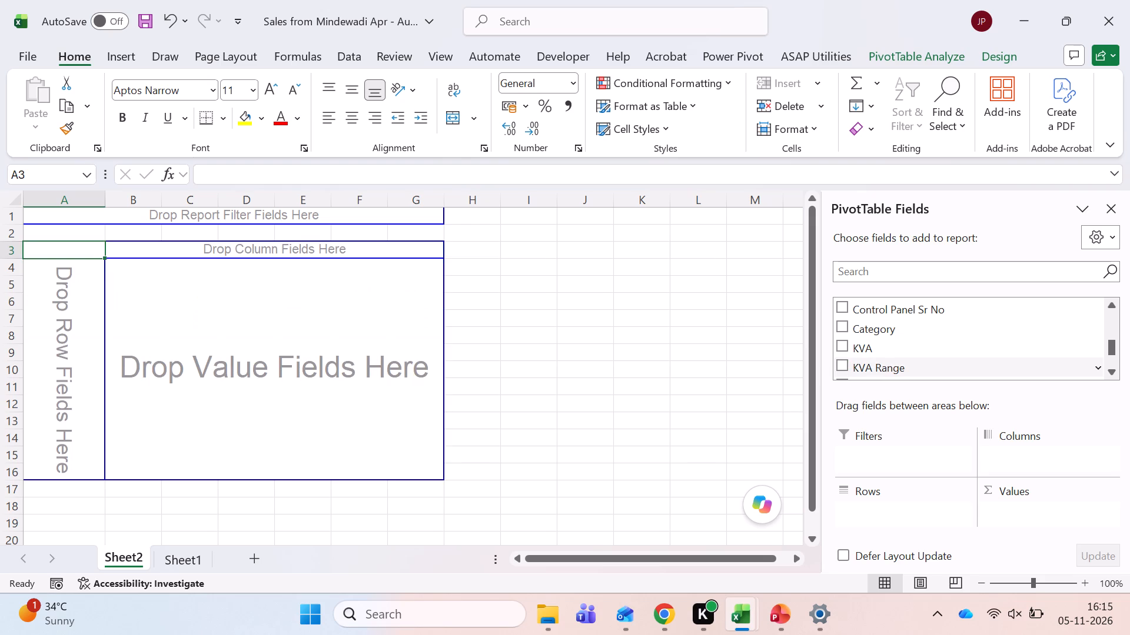
Add Pick Up / Delivery Status and KVA Range to the PivotTable as row fields, in that order.
triple_click(1110, 371)
double_click(1110, 371)
click(1110, 371)
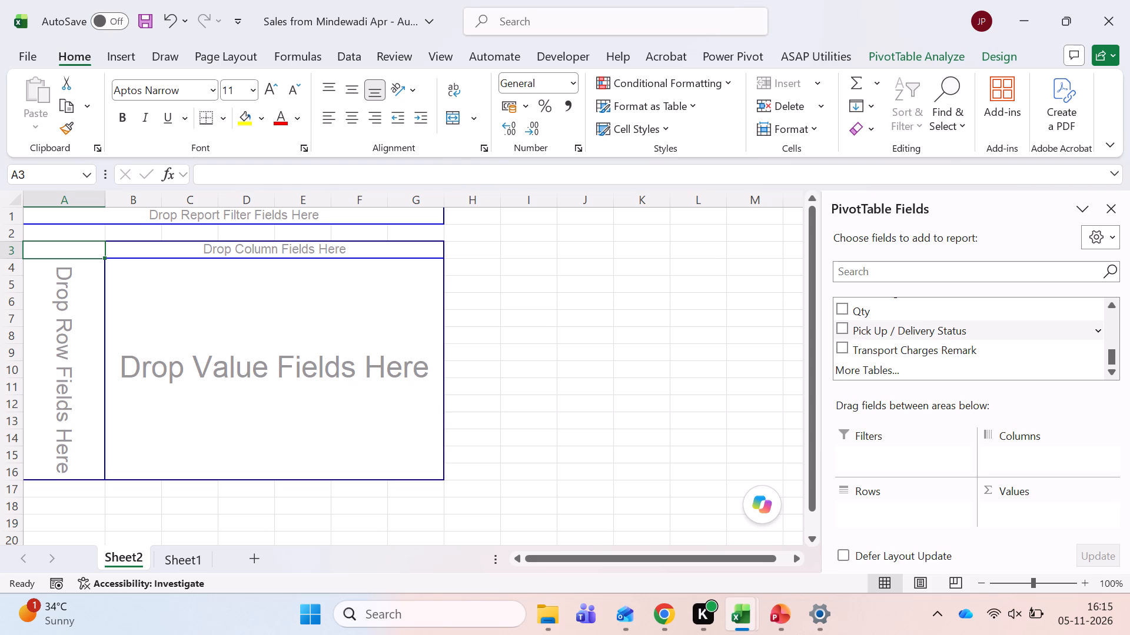
click(844, 328)
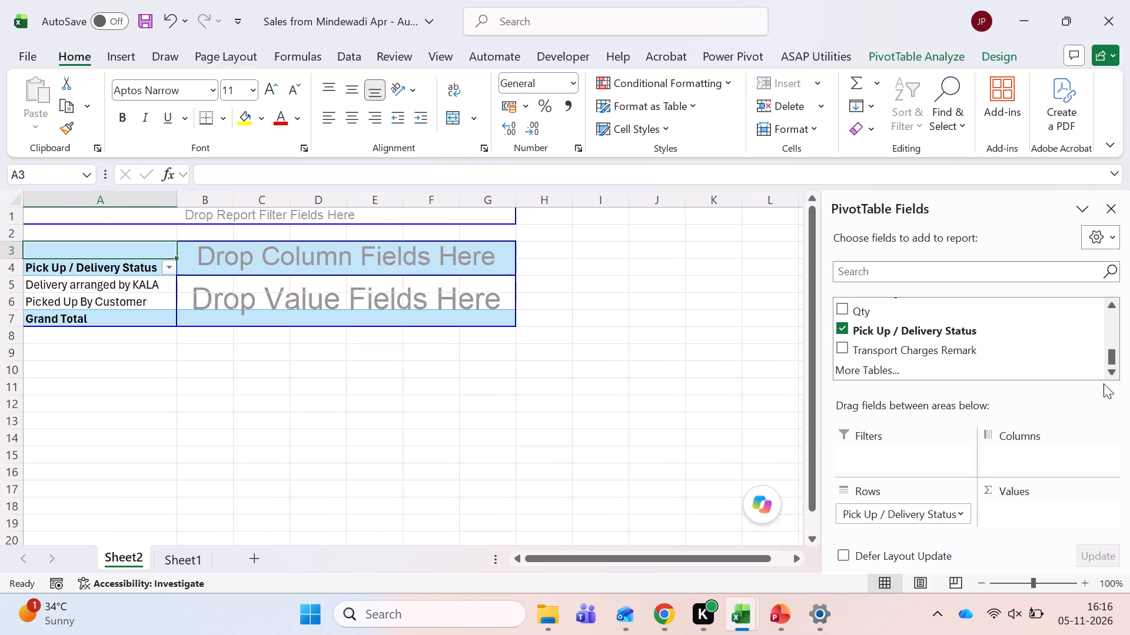
click(1112, 300)
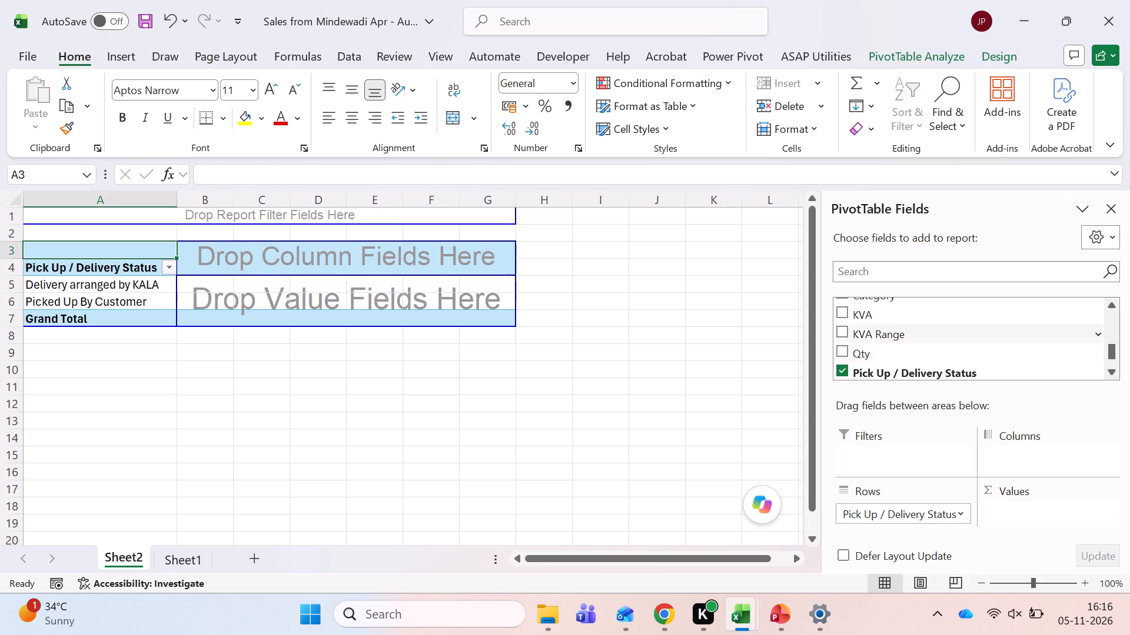
click(842, 333)
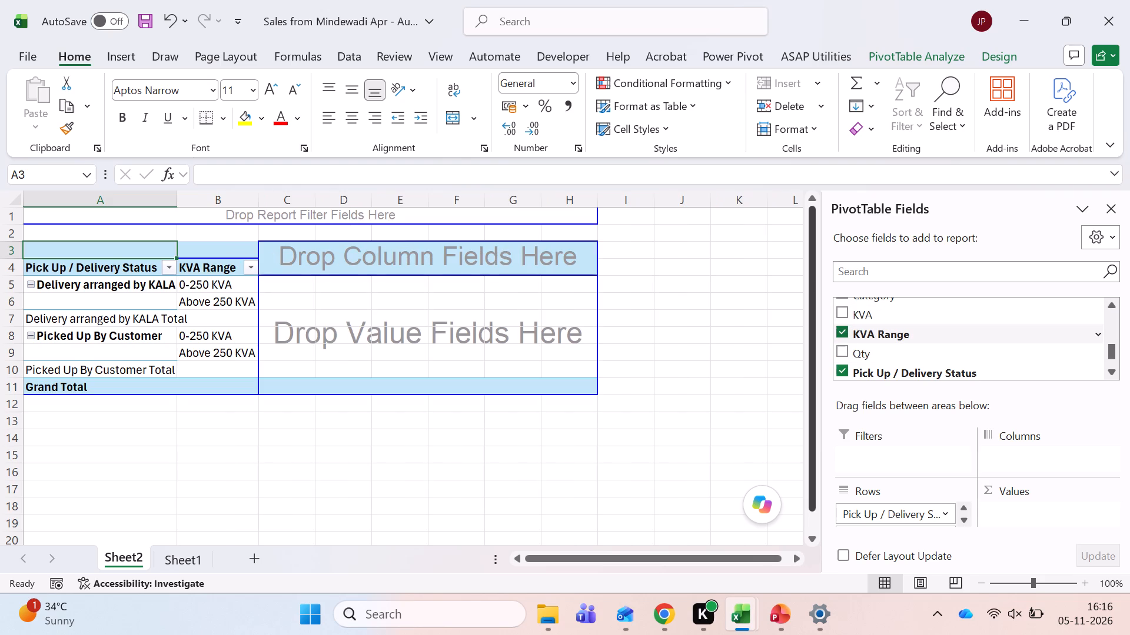
Turn off the Pick Up / Delivery Status subtotals in the PivotTable.
right_click(128, 319)
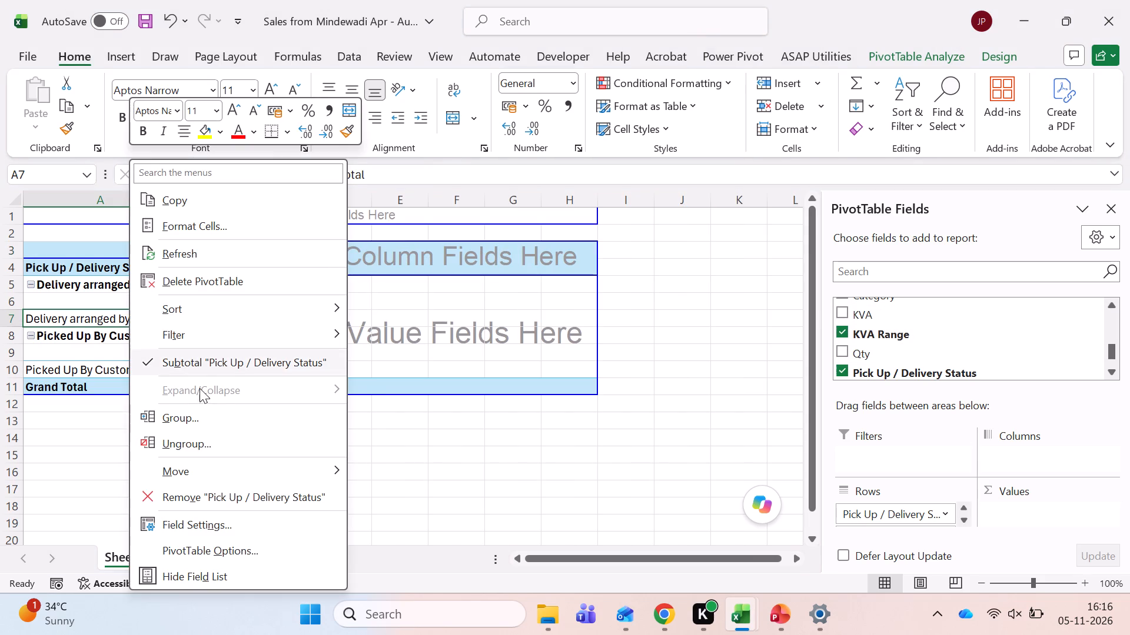
click(214, 362)
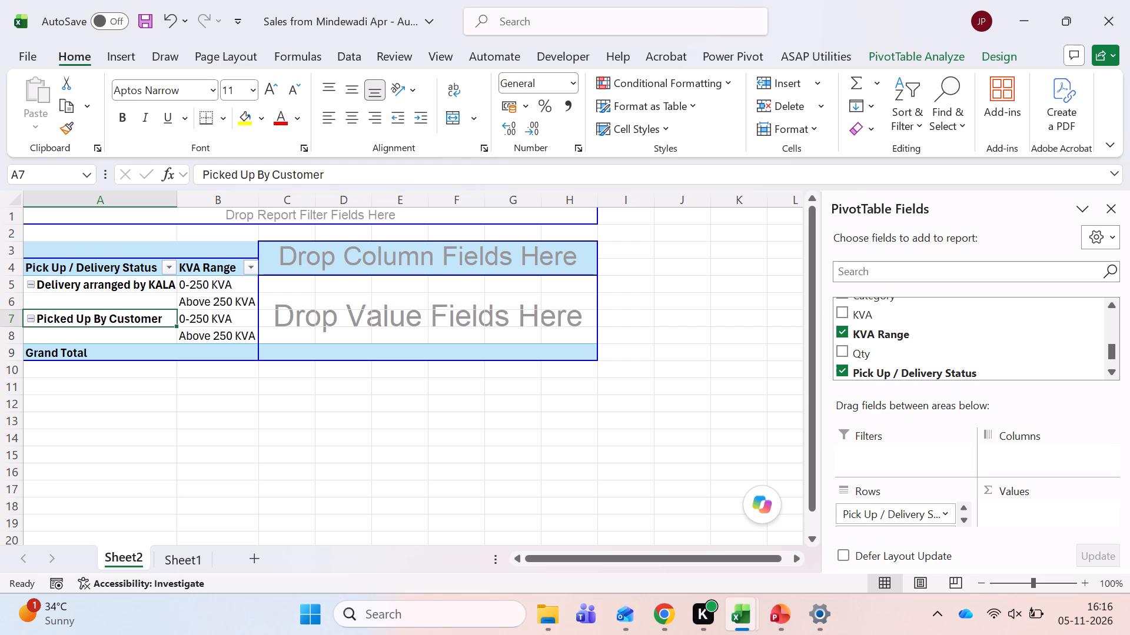
Add Qty to the PivotTable as a summed value field.
click(846, 347)
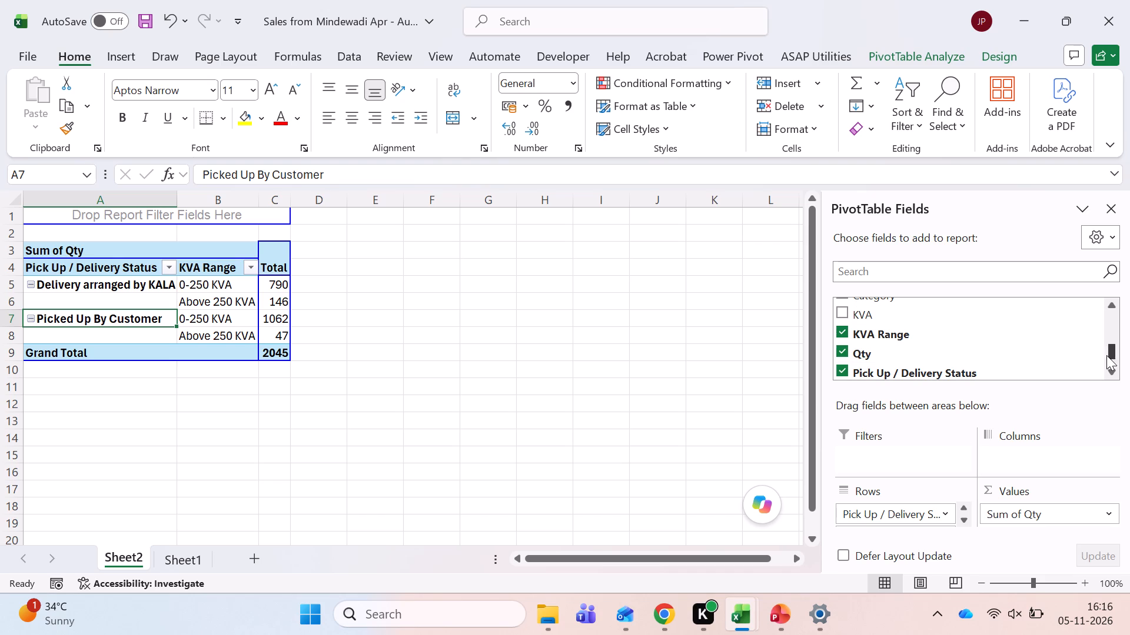
Switch to the 2. Pune Freight_Analysis Apr-Aug 2026 workbook and close it, saving its changes.
click(748, 611)
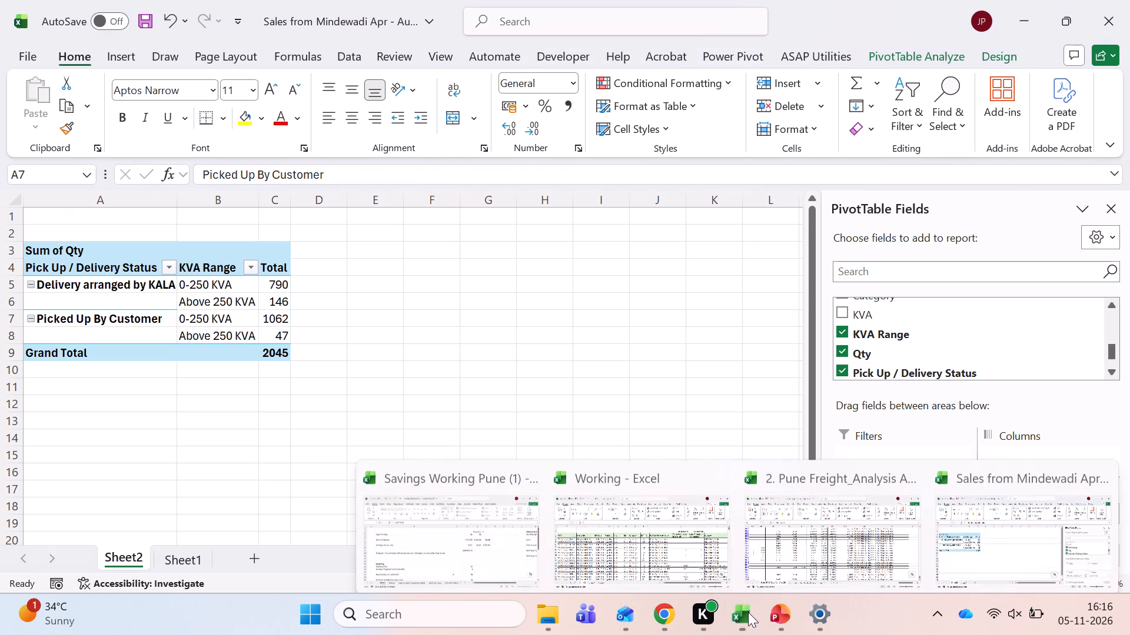
click(793, 531)
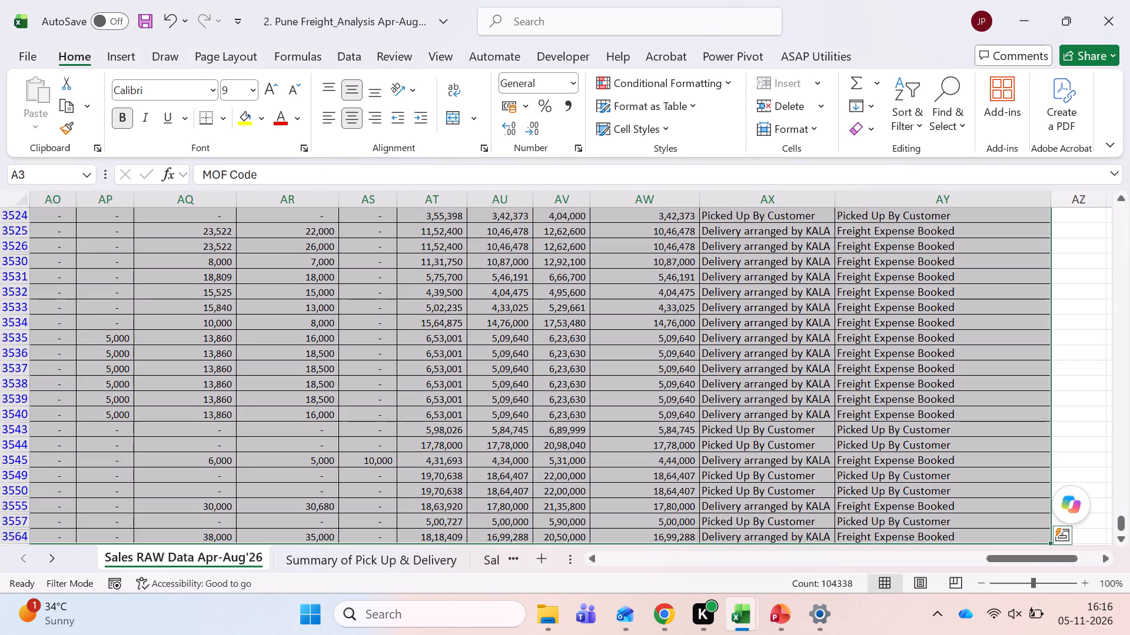
click(1129, 4)
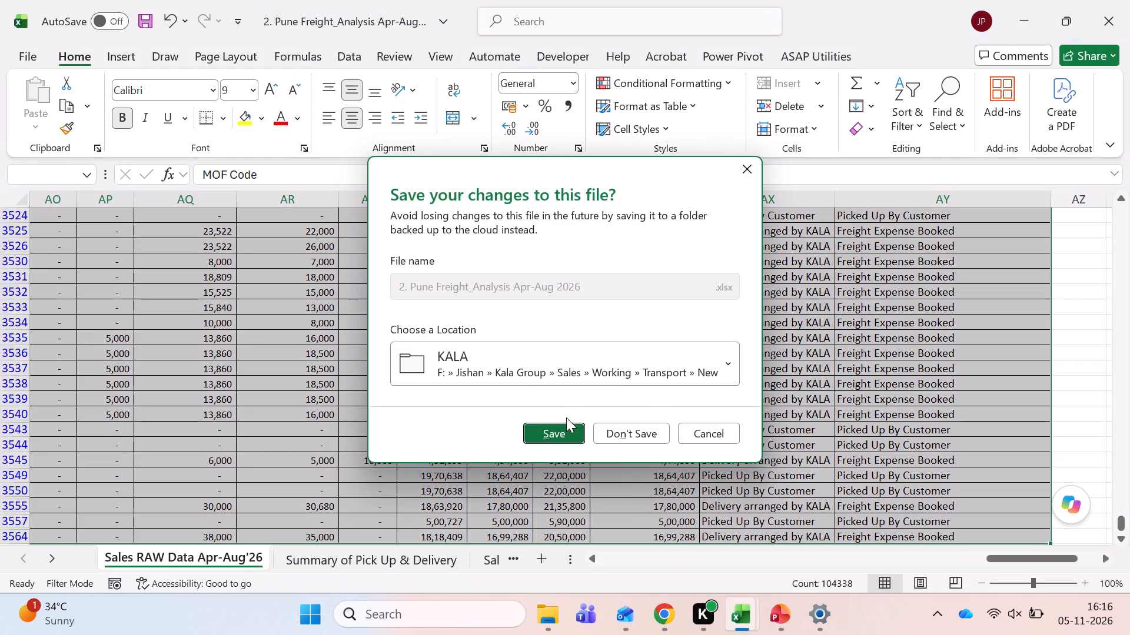
click(566, 420)
click(566, 433)
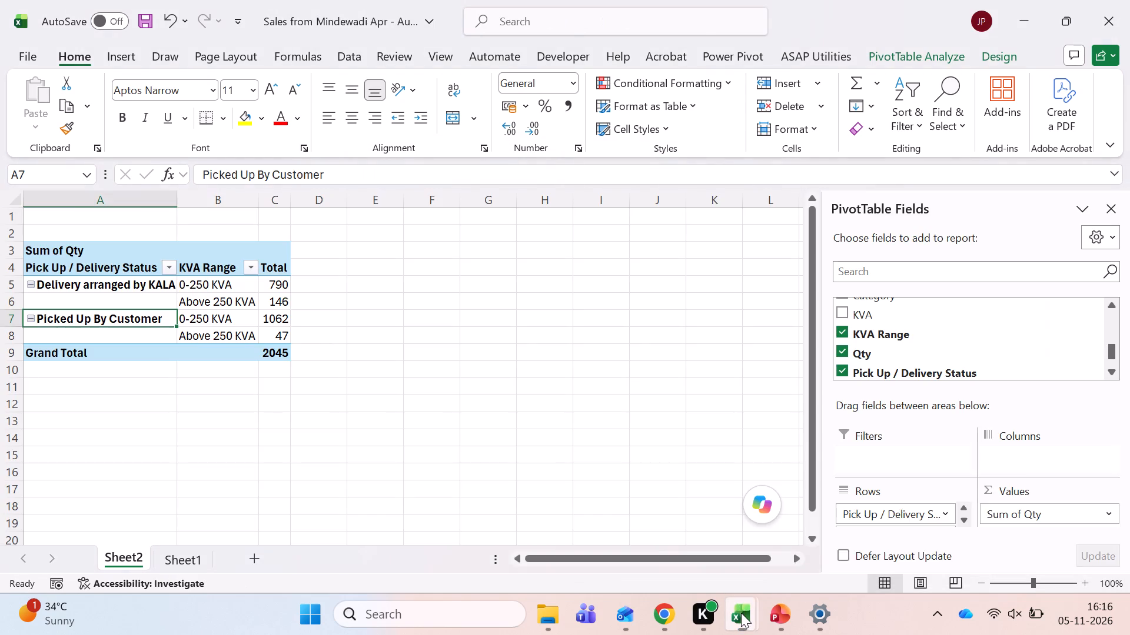
Return to the Mindewadi sales workbook and inspect the Transport Charges Remark filter values on Sheet1.
click(741, 613)
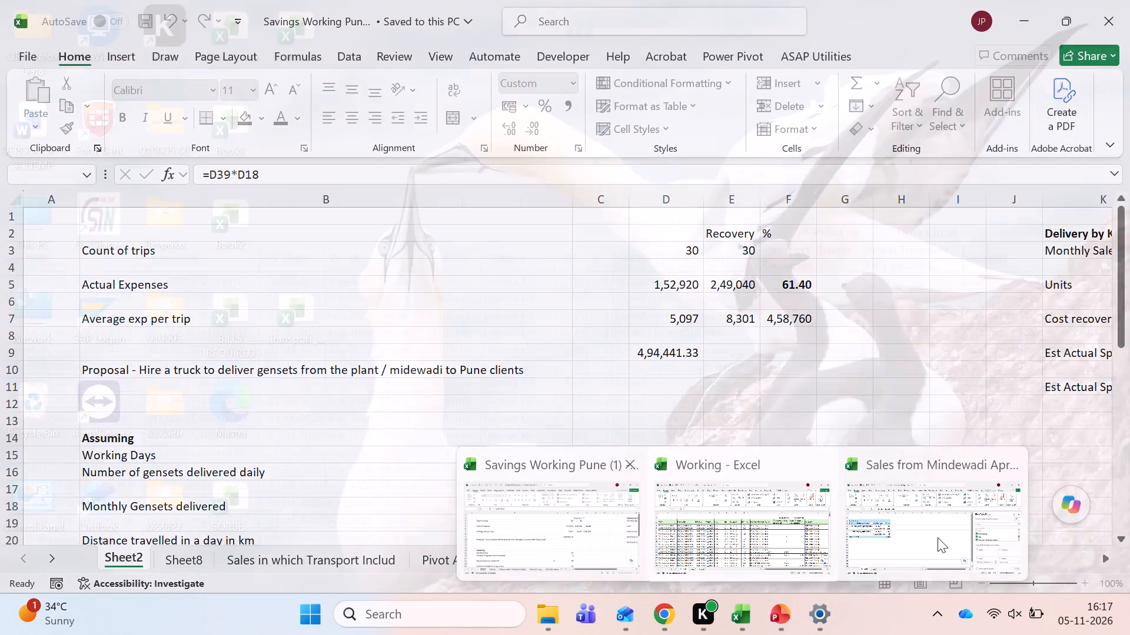
click(950, 540)
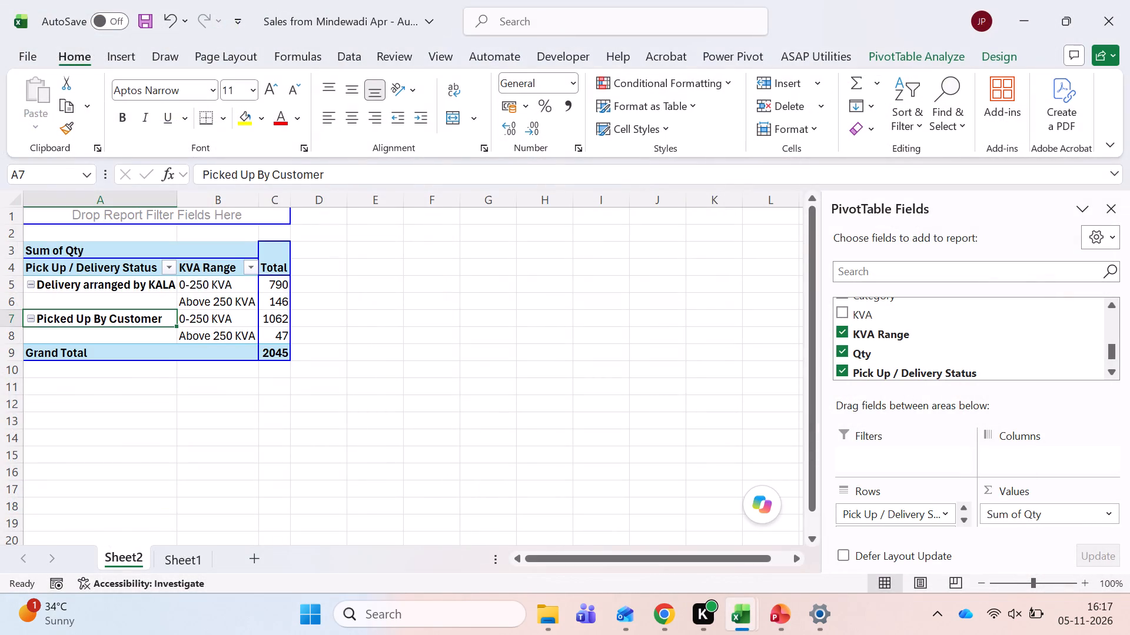
click(181, 560)
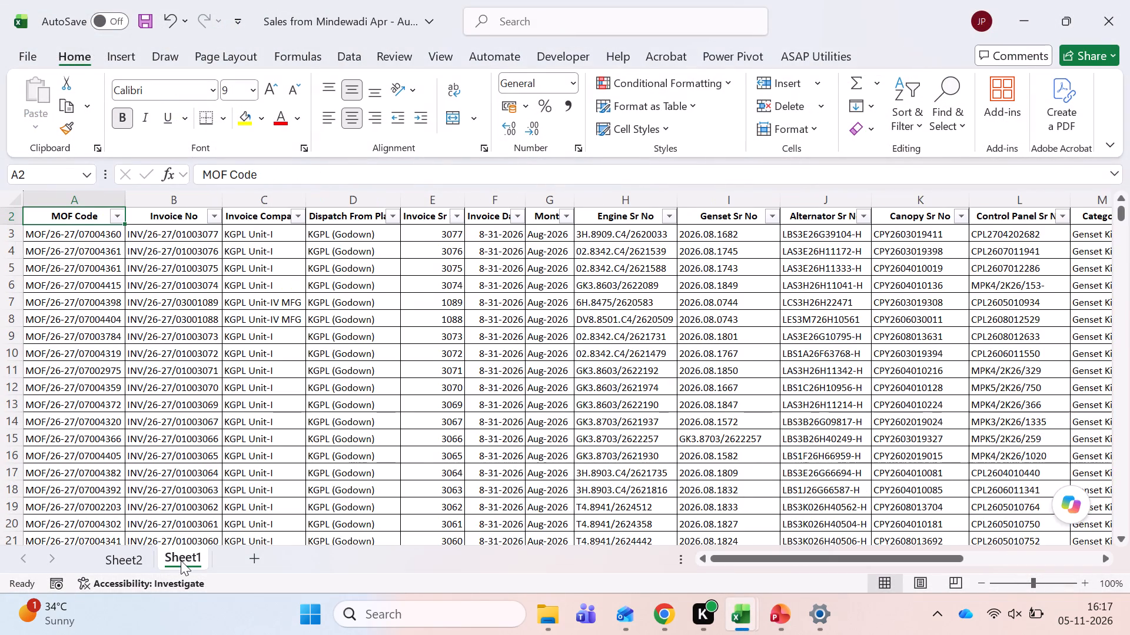
key(ctrl+Right)
key(Right)
key(Left)
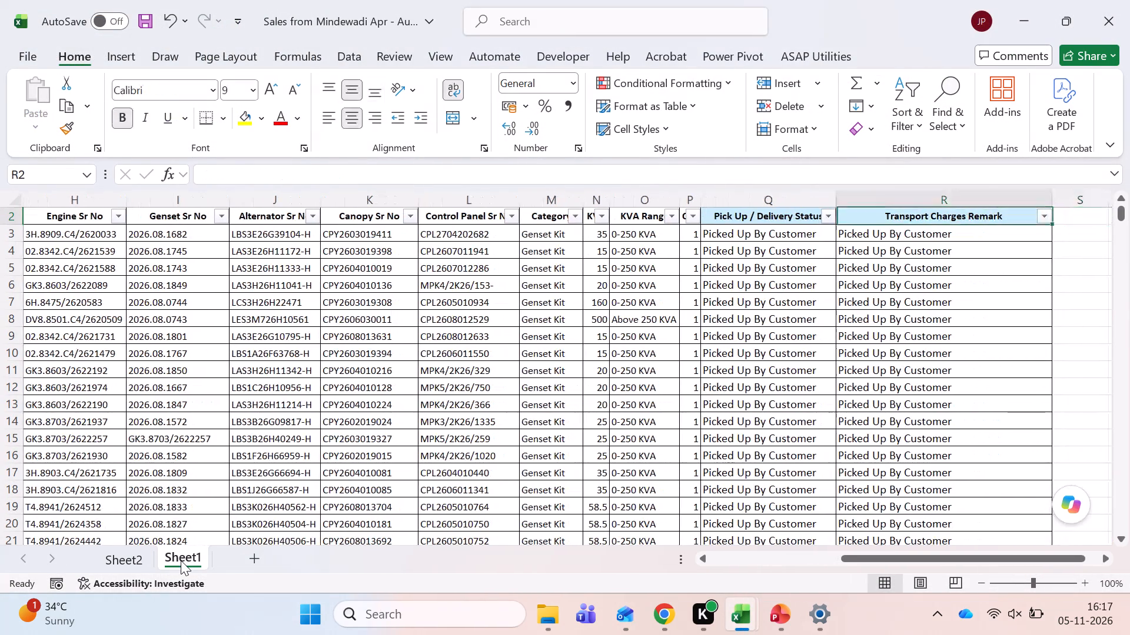
key(Up)
key(Down)
key(alt+Down)
key(alt+Down)
key(alt+Down)
key(alt+Down)
key(alt+Down)
key(alt+Down)
key(alt+Down)
key(alt+Down)
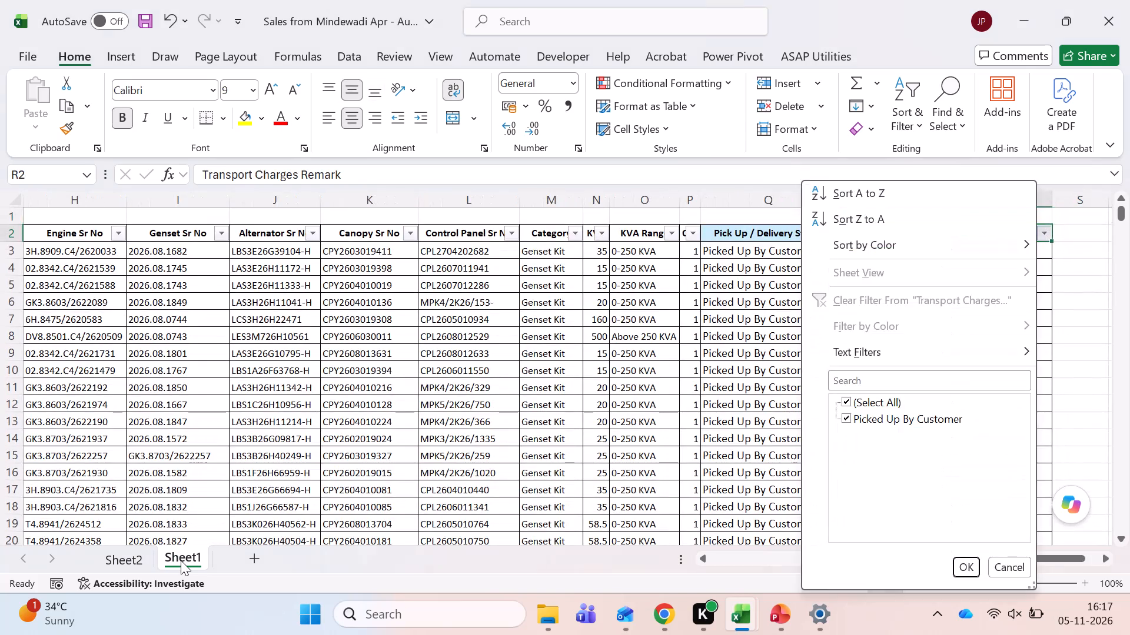
key(Escape)
Move to the Qty header in P2 and save the workbook.
key(Left)
key(Left)
key(ctrl+s)
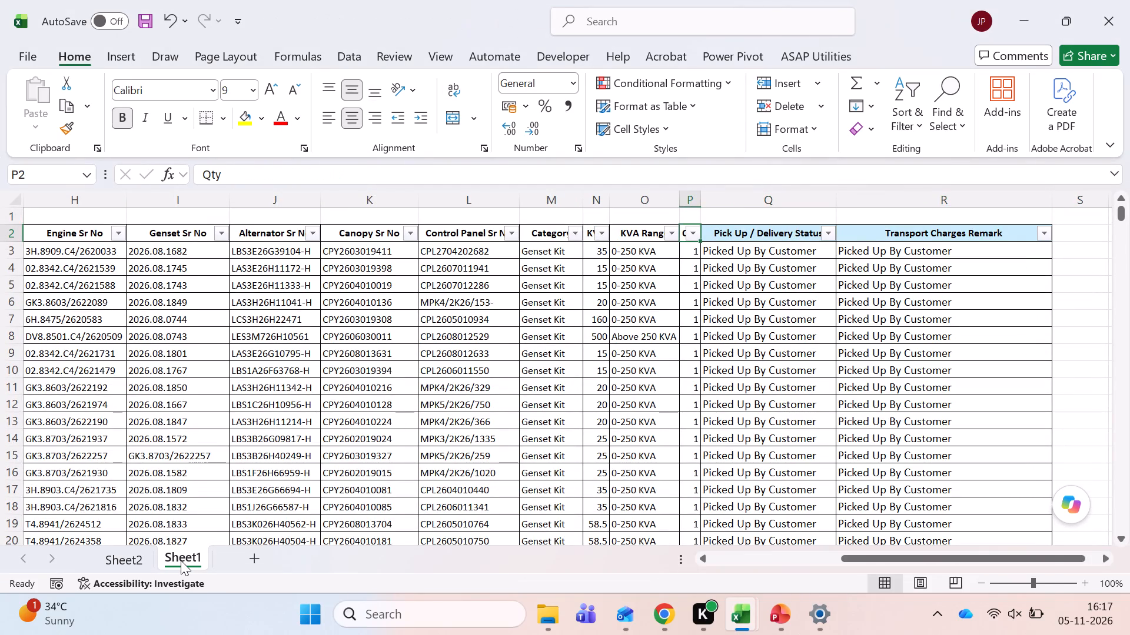
Refresh the PivotTable on Sheet2 from its source data and save the workbook.
key(ctrl+Page_Up)
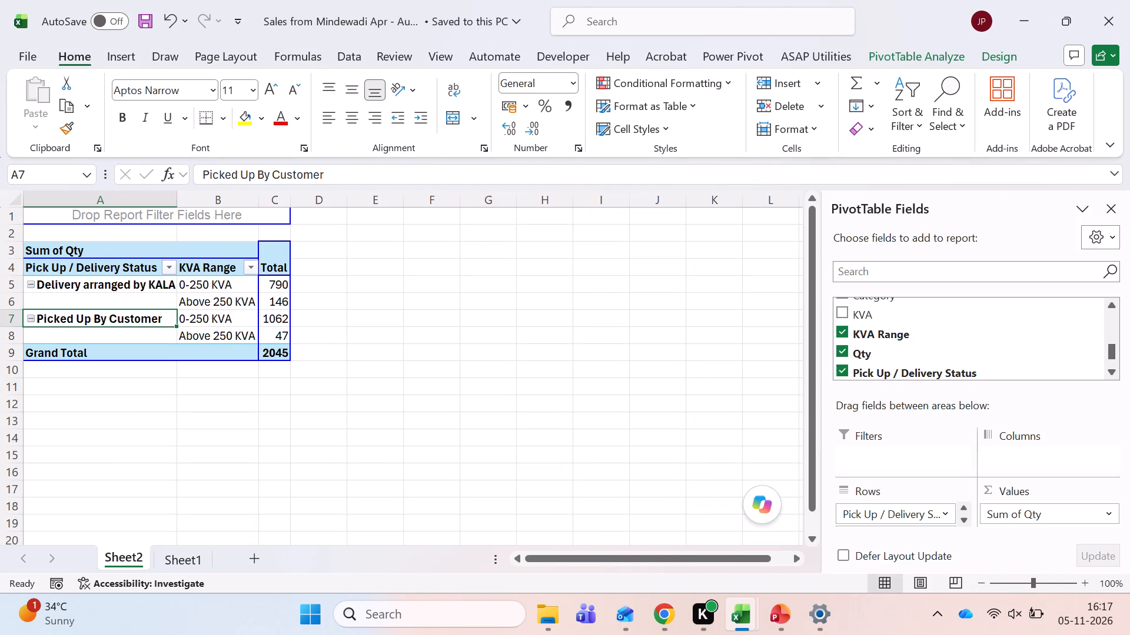
click(338, 63)
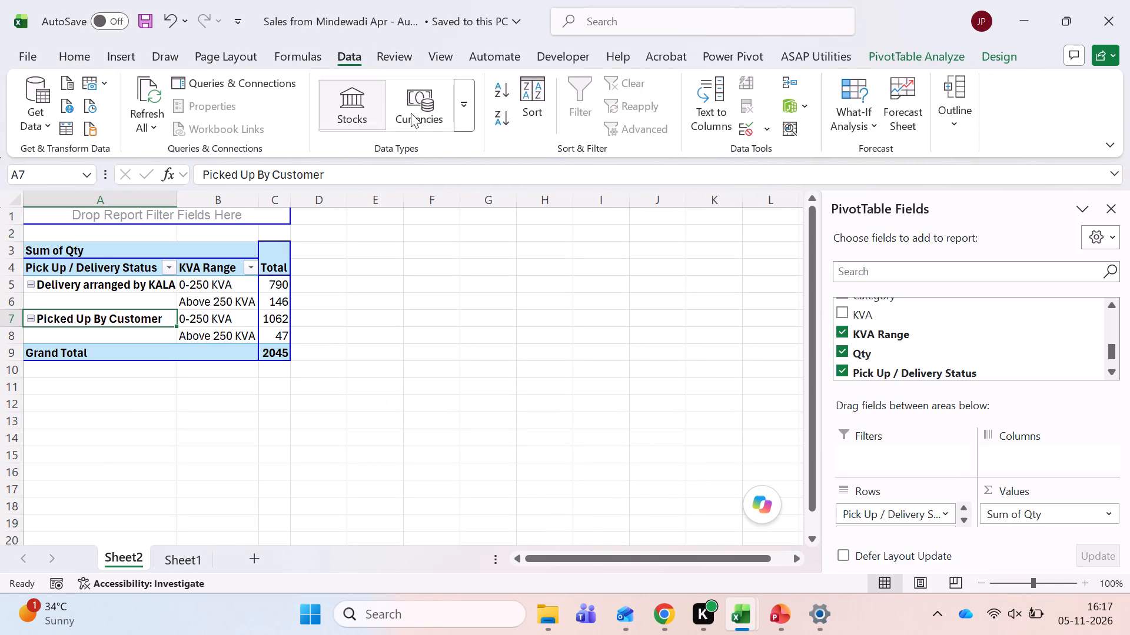
click(147, 85)
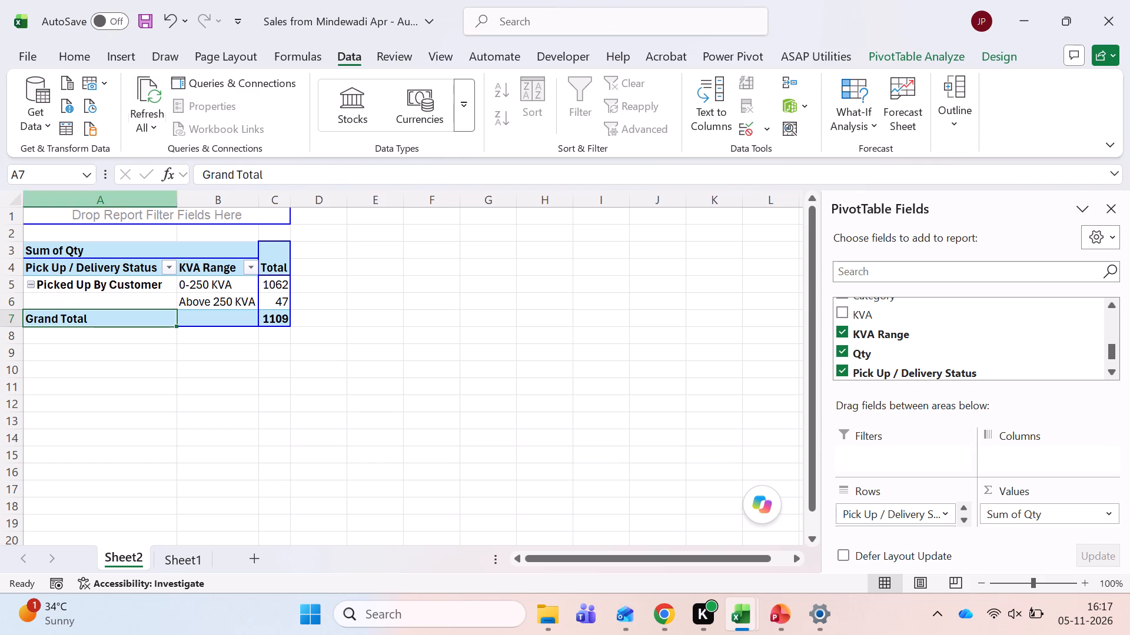
click(141, 12)
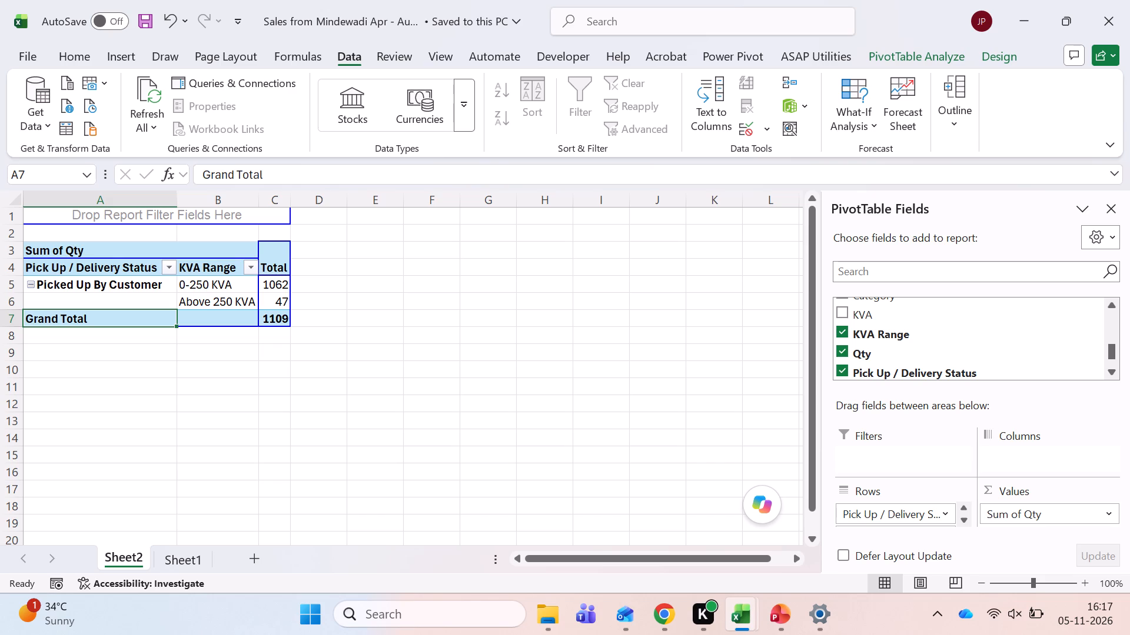
Copy the PivotTable range A1:C7 and paste it as values starting at A11 on Sheet2.
click(60, 215)
key(shift+Down)
key(shift+Down)
key(shift+Down)
key(shift+Down)
key(shift+Down)
key(shift+Down)
key(shift+Right)
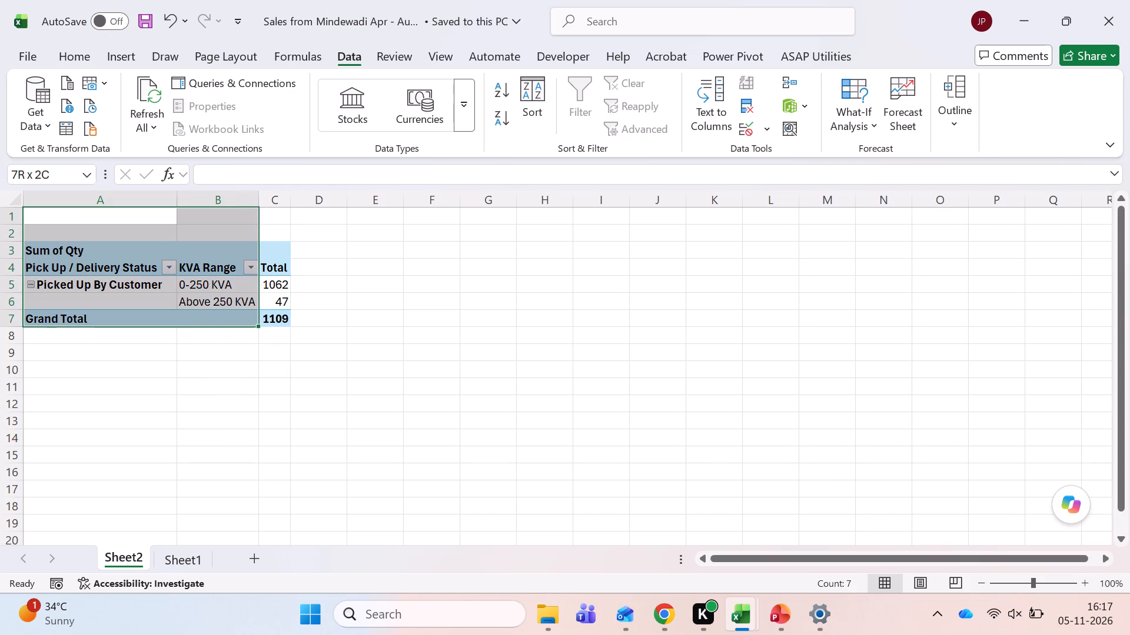
key(shift+Right)
key(ctrl+c)
key(Down)
key(Down)
key(Down)
key(Down)
key(Down)
key(Down)
key(Down)
key(Down)
key(Down)
key(Down)
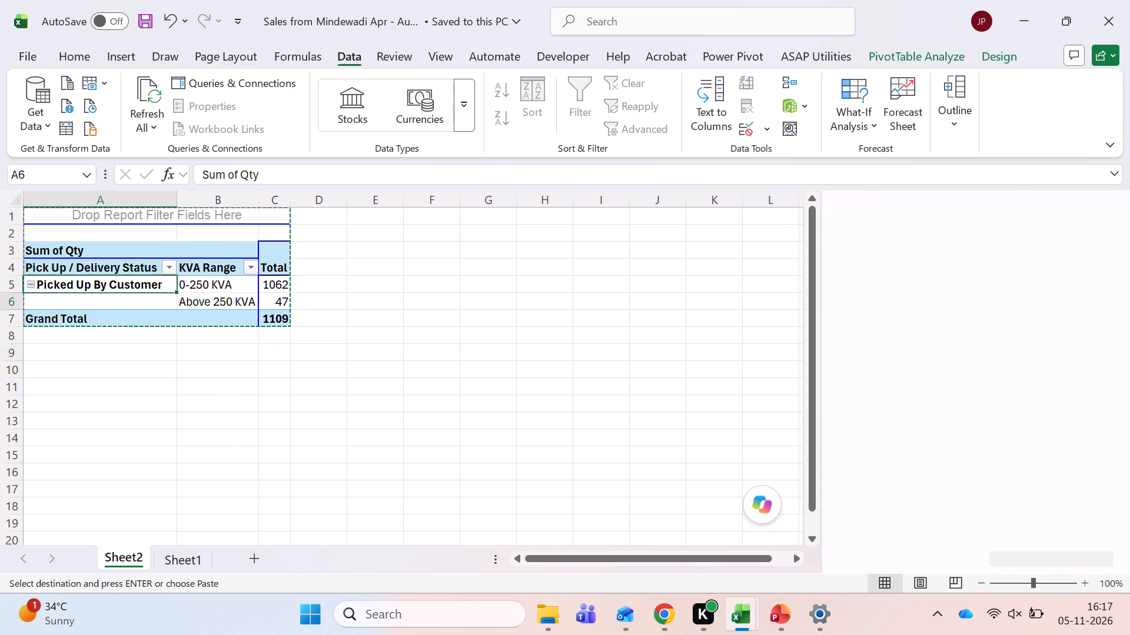
key(Down)
key(alt+e)
text(sv)
key(Return)
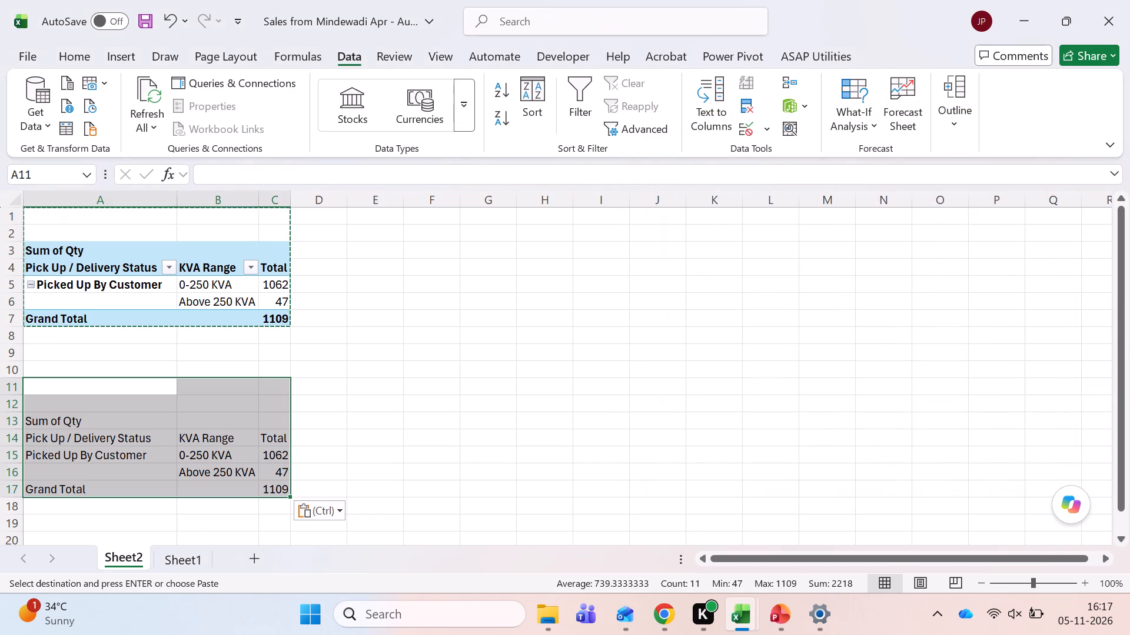
AutoFit the column widths to the pasted values in A11:C17.
key(alt+h)
text(oi)
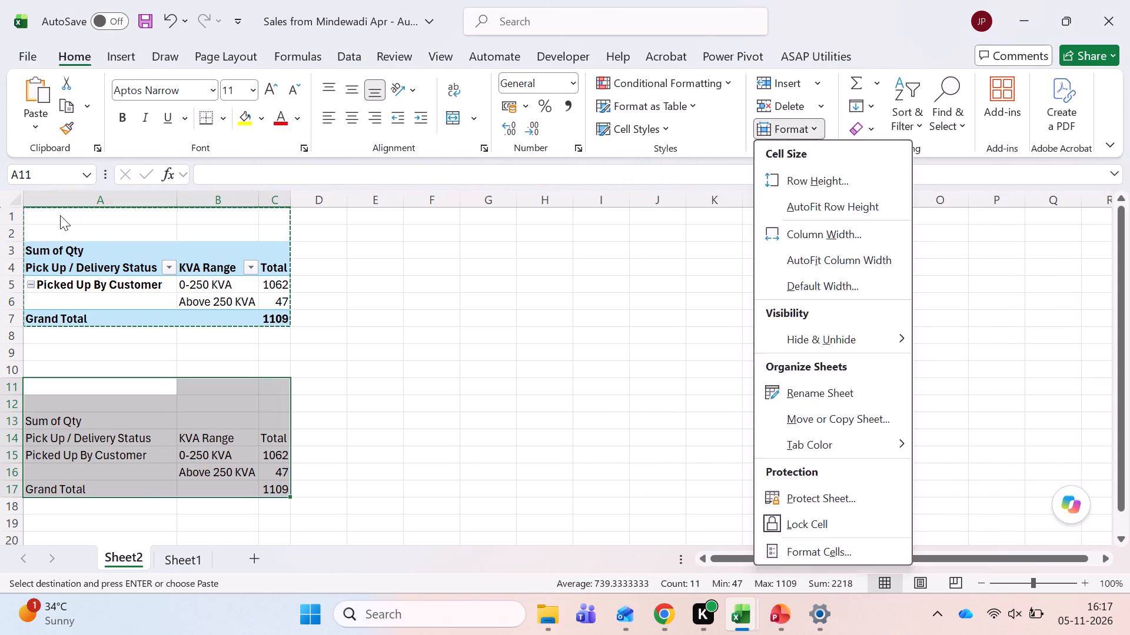
Copy the Picked Up By Customer label from A15 into the blank cell A16.
key(Down)
key(Down)
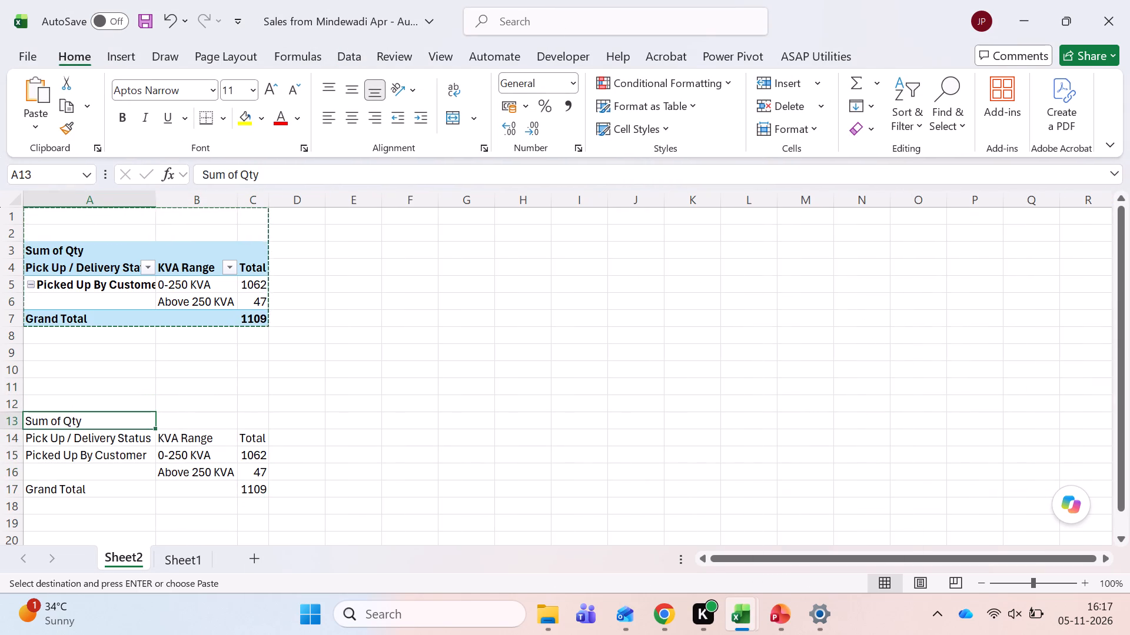
key(Down)
key(Down)
key(ctrl+c)
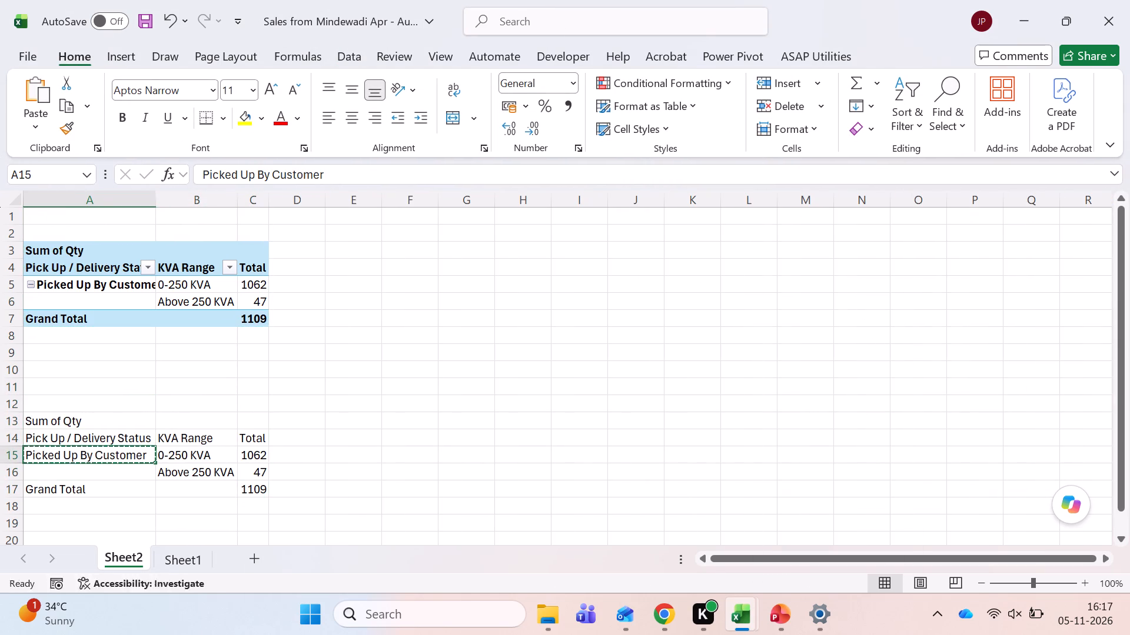
key(Down)
key(Return)
Bold the header row A14:C14 of the pasted summary table.
key(Up)
key(Up)
key(Right)
key(Right)
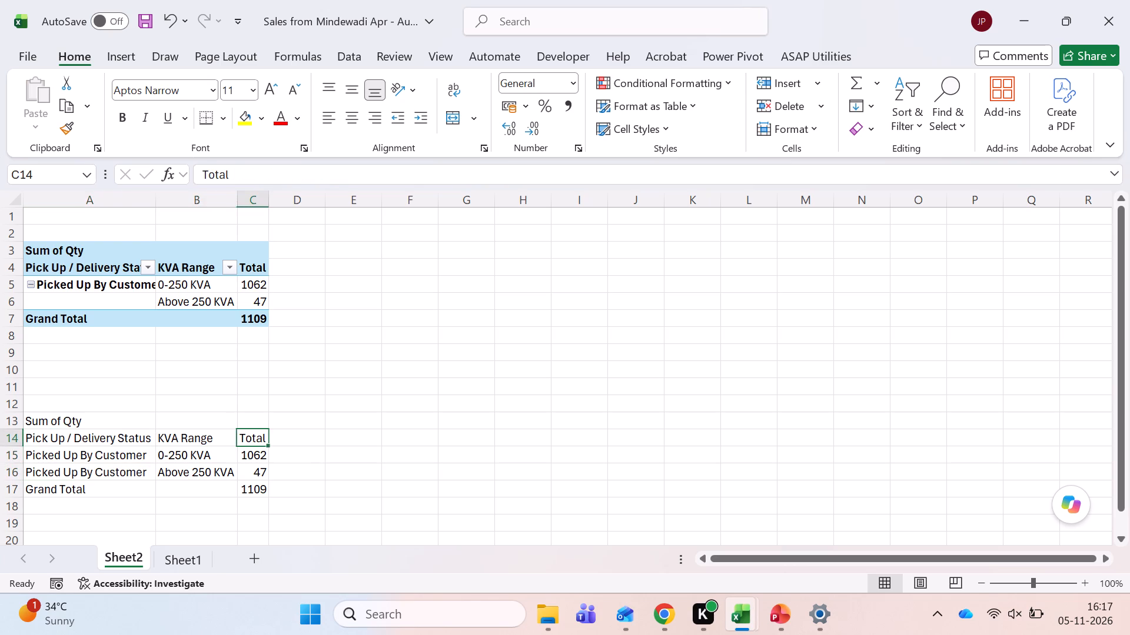
key(shift+Left)
key(Left)
key(Left)
key(shift+Right)
key(shift+Right)
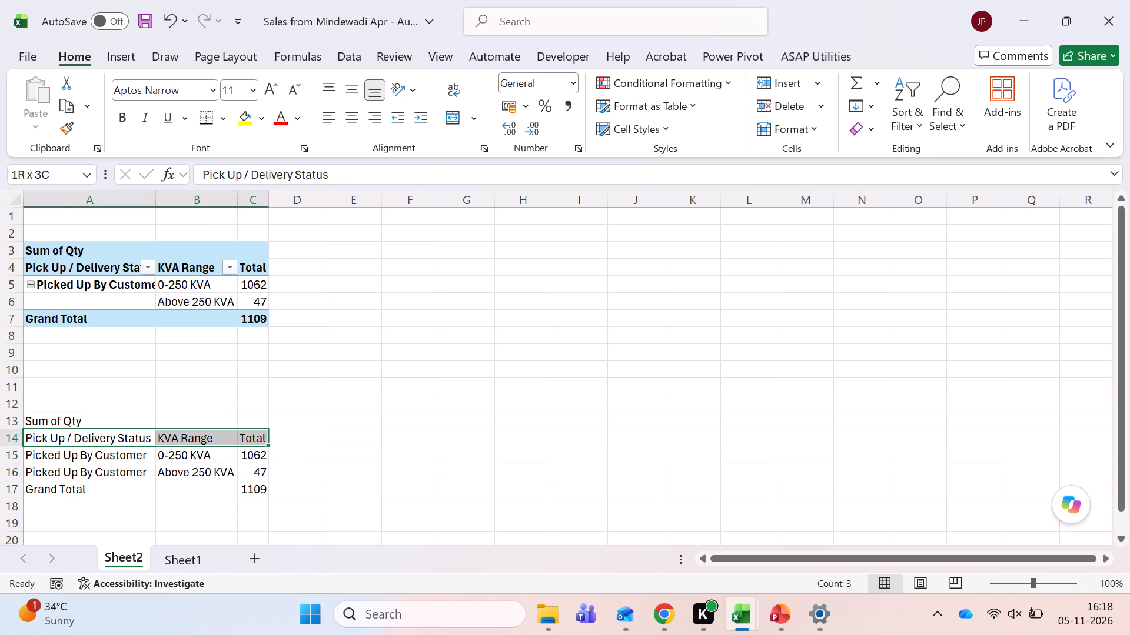
key(ctrl+b)
Apply all borders to the pasted summary table in A14:C17.
key(shift+Down)
key(shift+Down)
key(shift+Down)
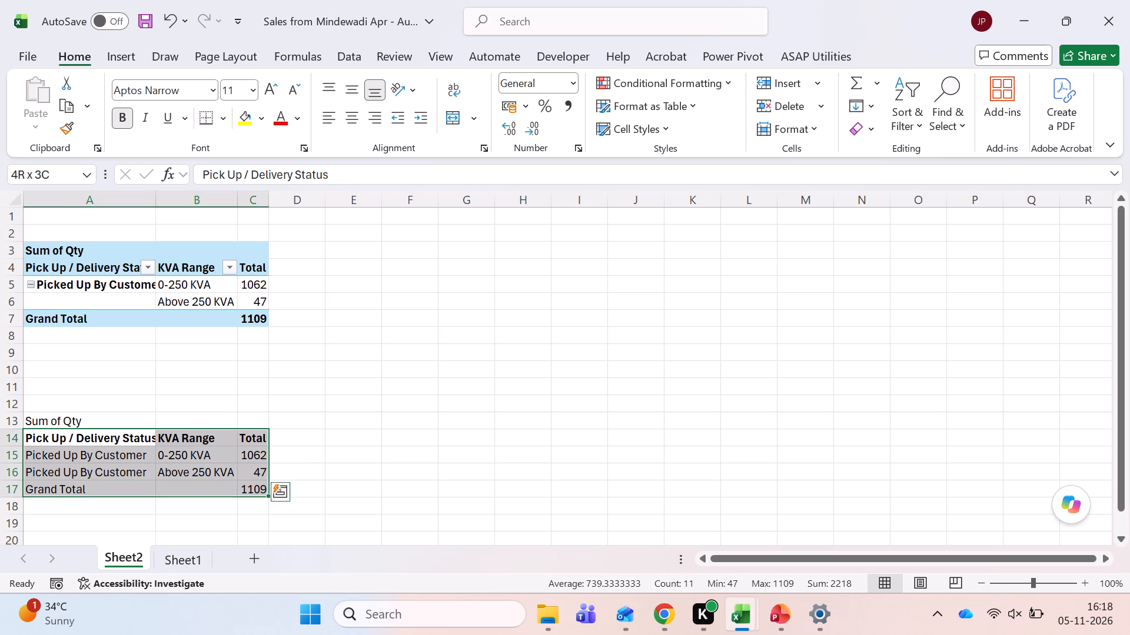
key(alt+h)
key(alt+b)
key(a)
key(Left)
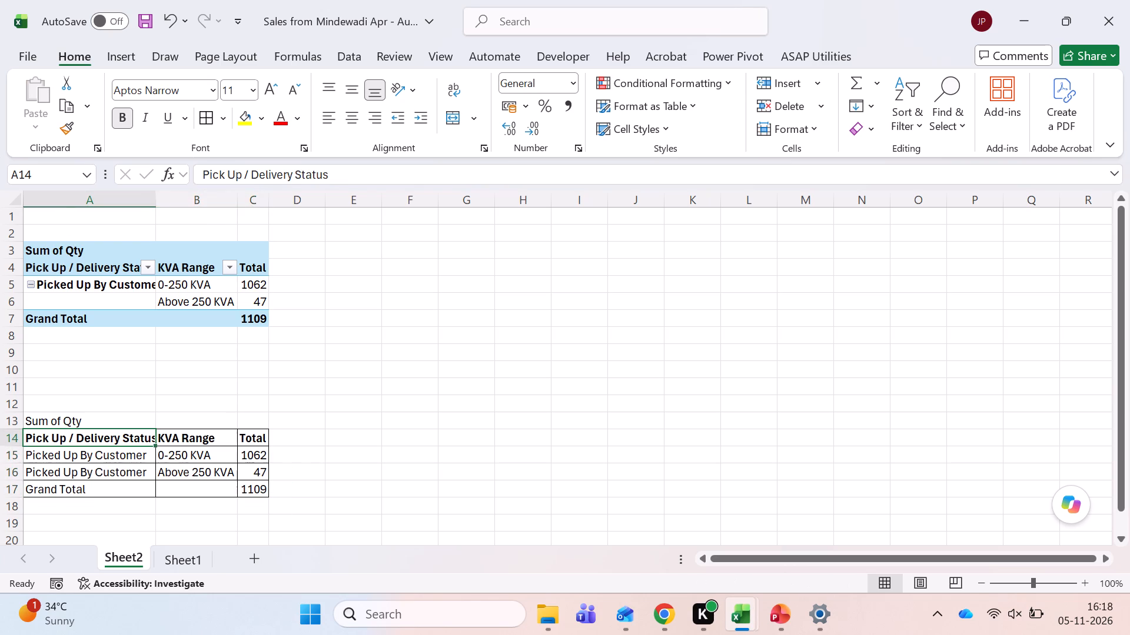
AutoFit column A to the bold Pick Up / Delivery Status header in A14.
key(alt+h)
text(oi)
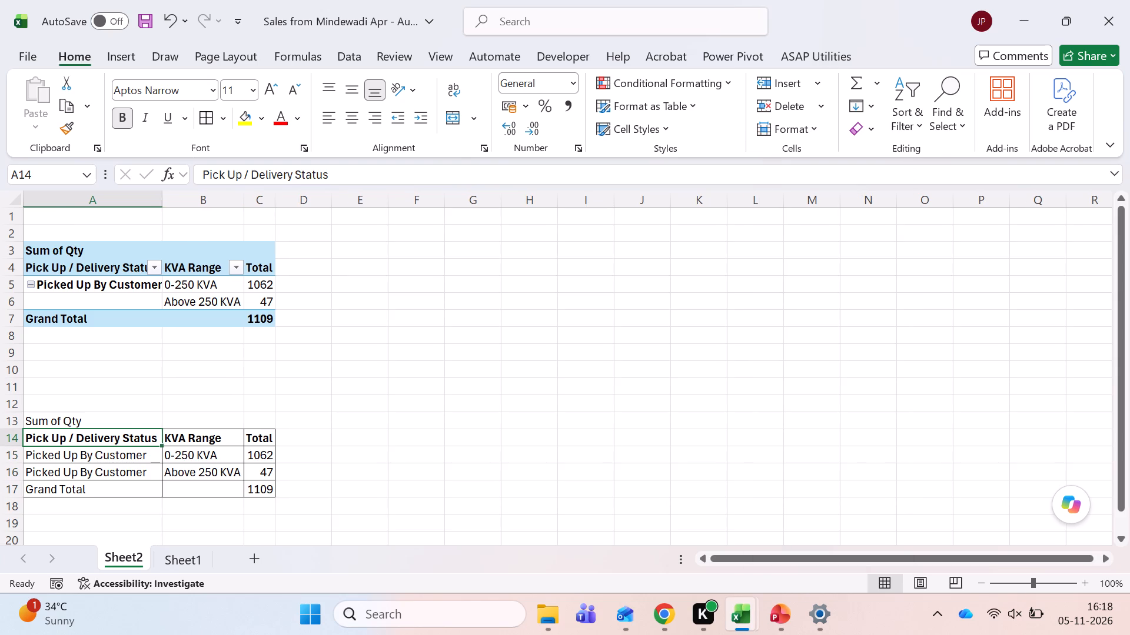
Clear the Sum of Qty label in A13 above the pasted summary table and save the workbook.
key(Right)
key(Left)
key(Up)
key(Delete)
key(Down)
key(Down)
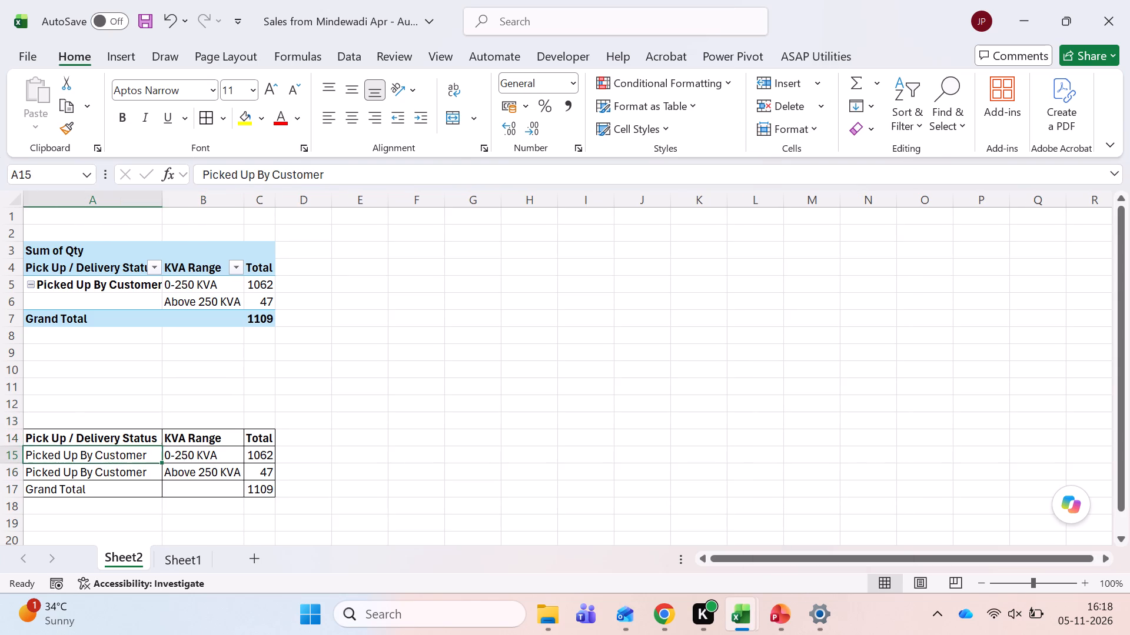
key(Down)
key(Down)
key(Up)
key(Up)
key(ctrl+s)
Bold the quantity values in C15:C17 of the pasted summary table and save the workbook.
key(Down)
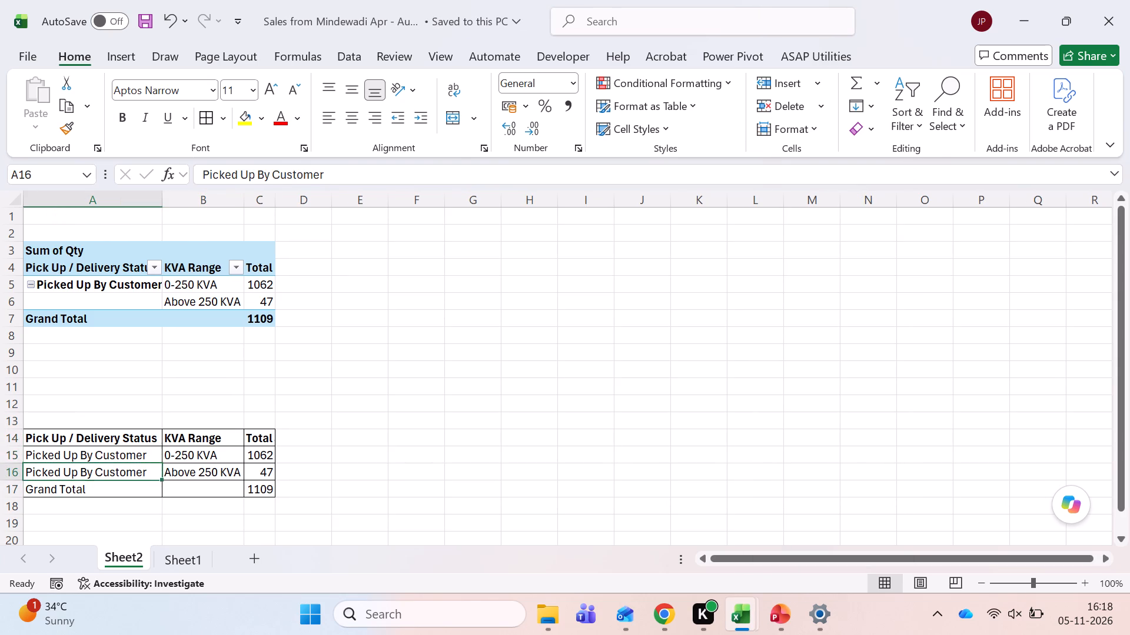
key(Right)
key(Right)
key(Right)
key(Up)
key(Left)
key(shift+Down)
key(shift+Down)
key(ctrl+b)
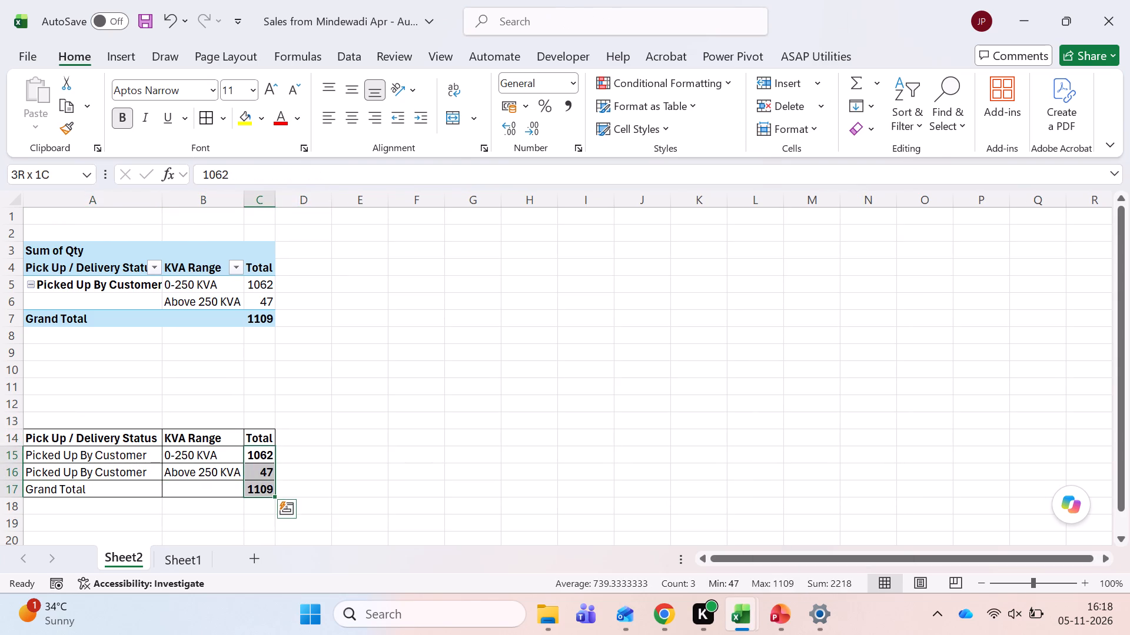
key(Right)
key(Right)
key(Left)
key(Left)
key(Left)
key(ctrl+s)
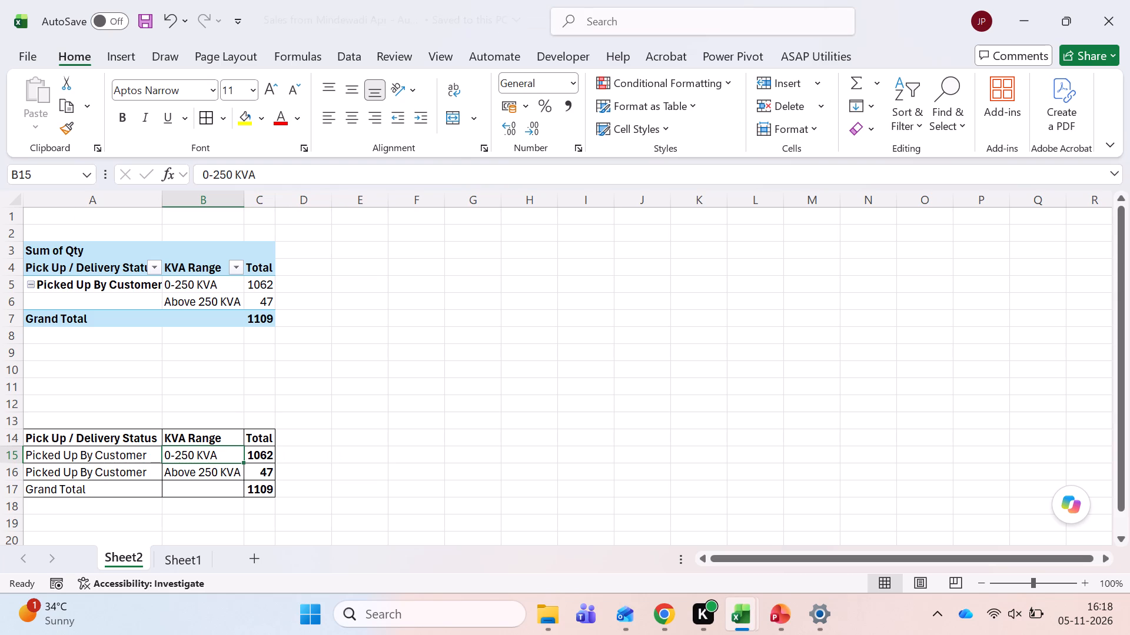
Add a Current Fixed Rate Cost column headed in D14, with 10500 for 0-250 KVA and 14000 for Above 250 KVA.
key(Right)
key(Right)
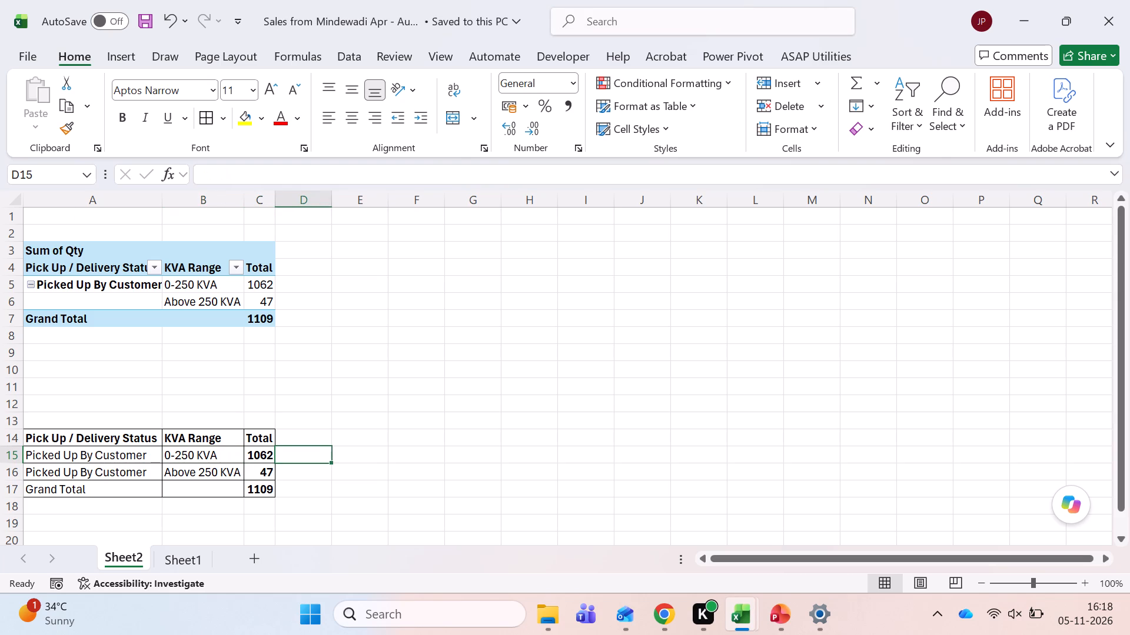
key(Up)
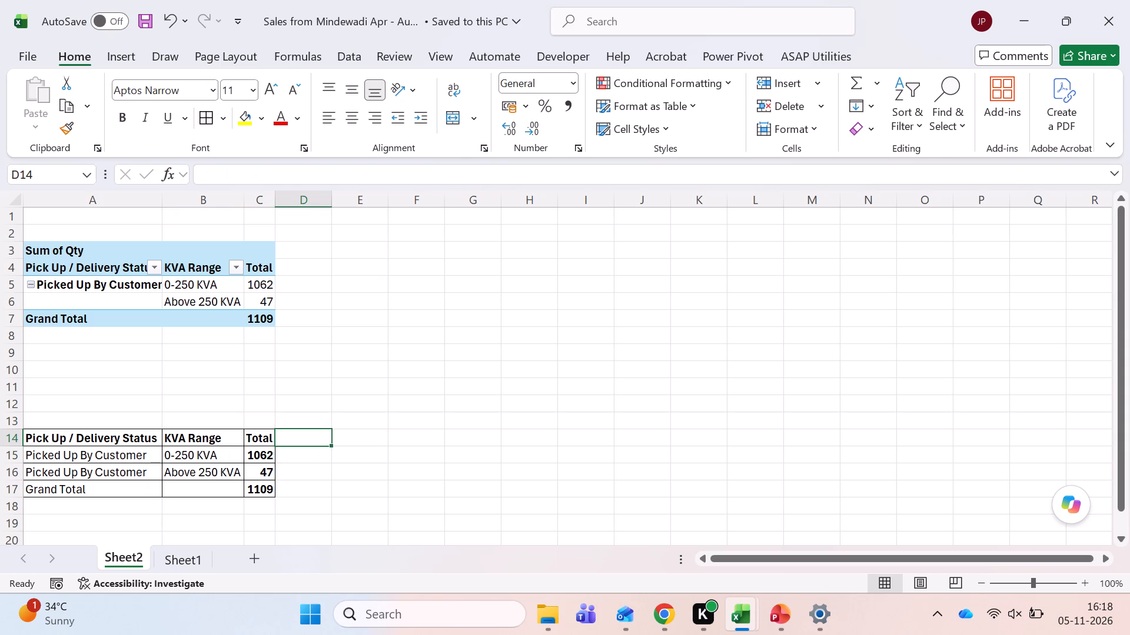
text(Current Fixed Rate)
key(space)
text(Cost)
key(Return)
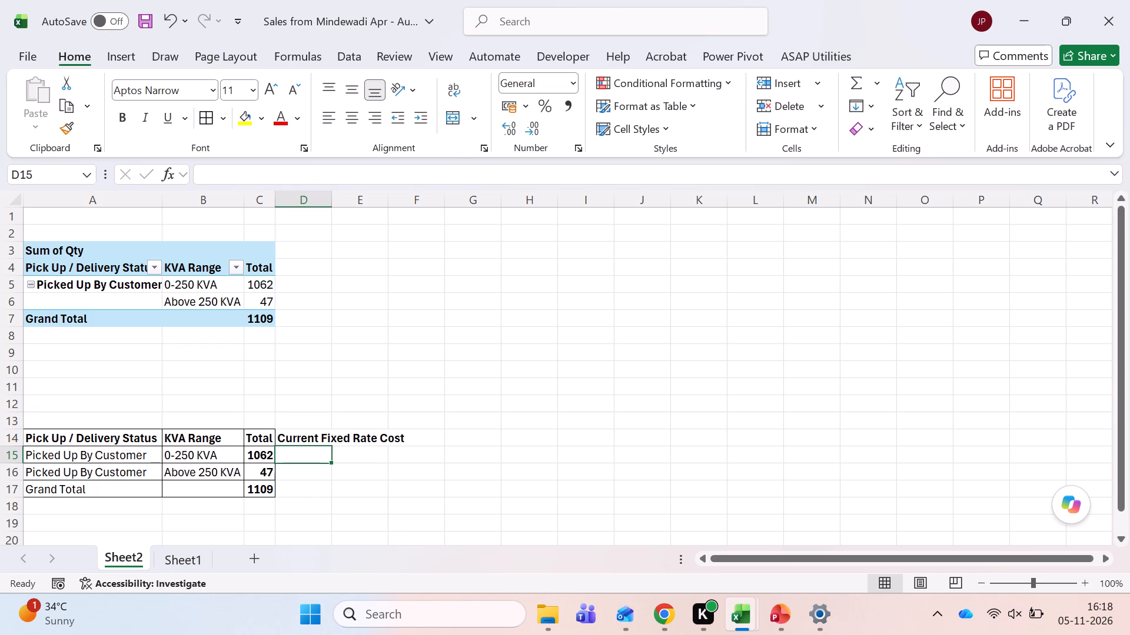
text(10500)
key(Return)
text(14000)
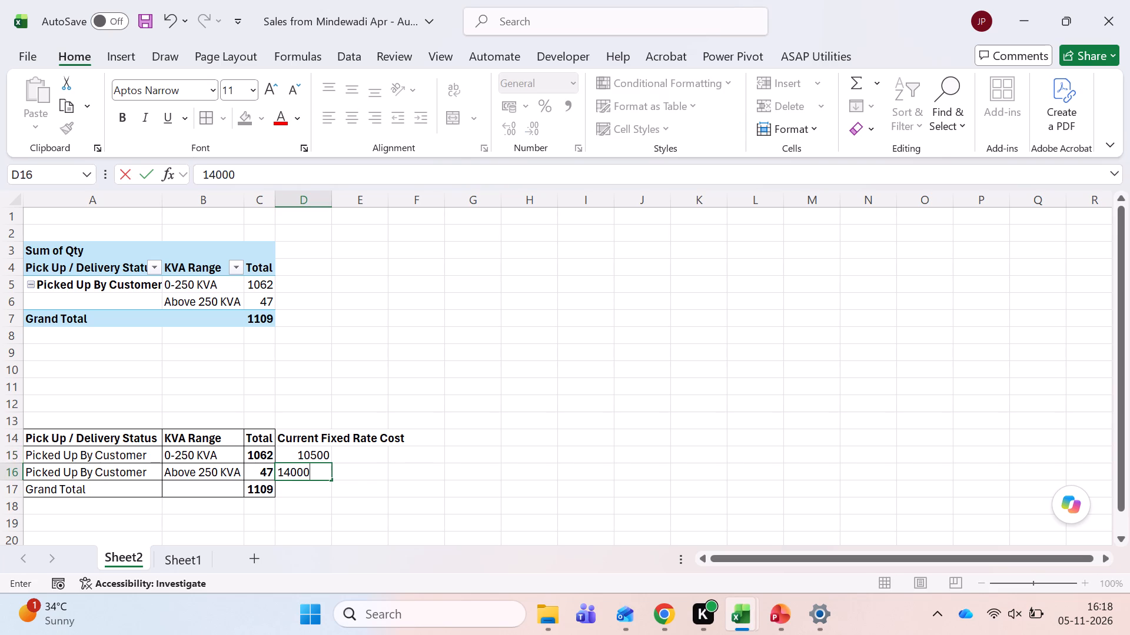
key(Tab)
AutoFit column D to the Current Fixed Rate Cost header in D14.
key(Left)
key(Up)
key(Up)
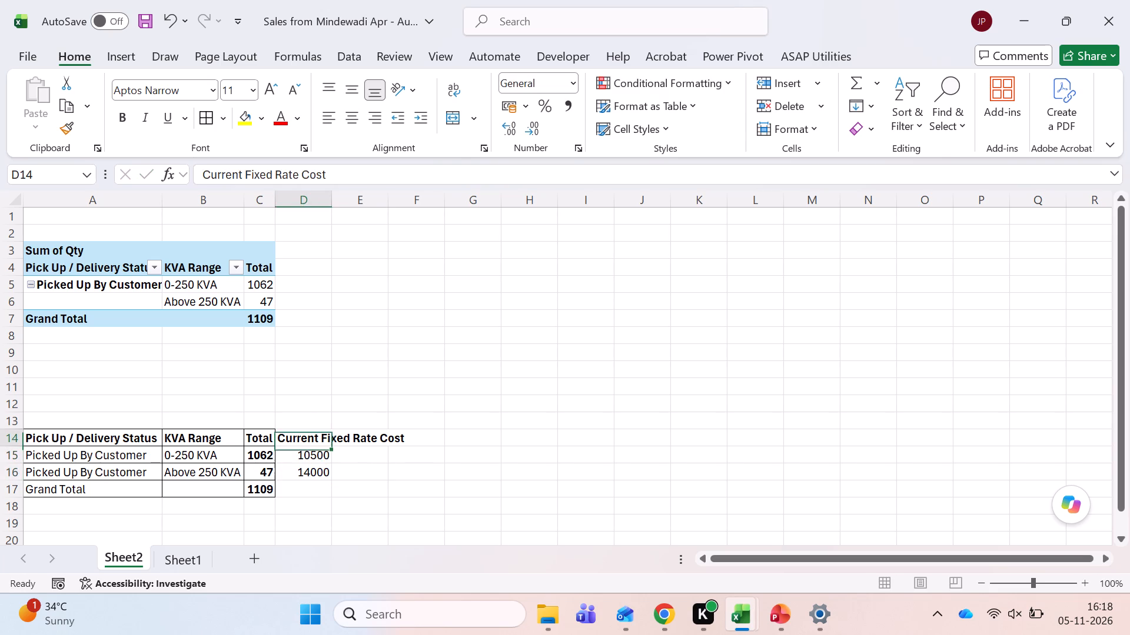
key(alt+h)
text(oi)
key(Right)
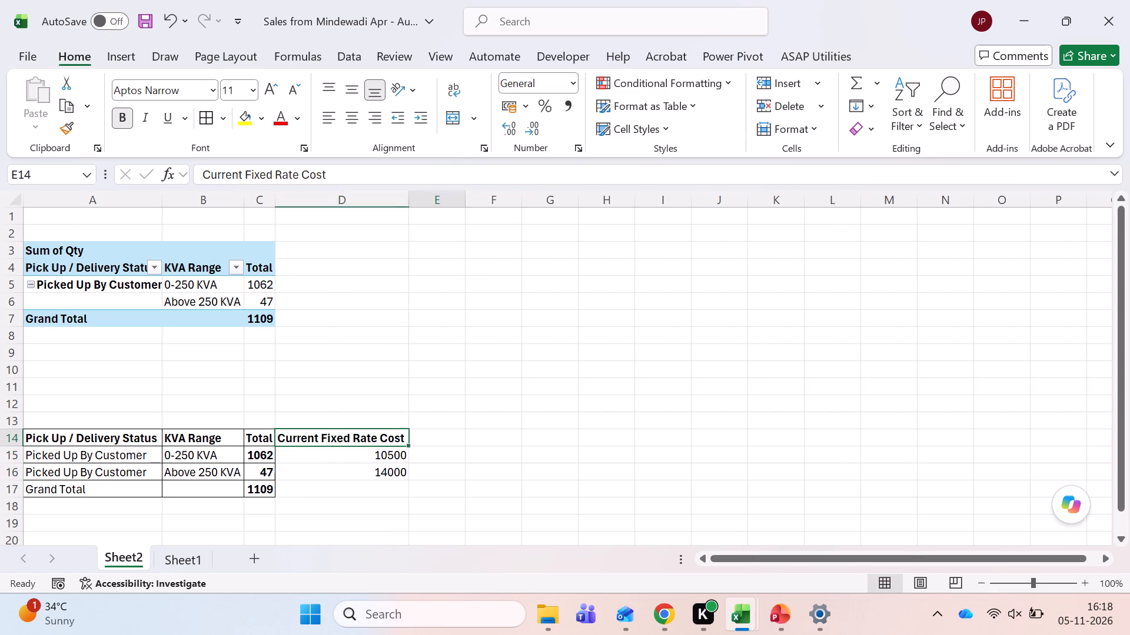
Apply all borders to the Current Fixed Rate Cost cells D14:D16.
key(Left)
key(shift+Down)
key(shift+Down)
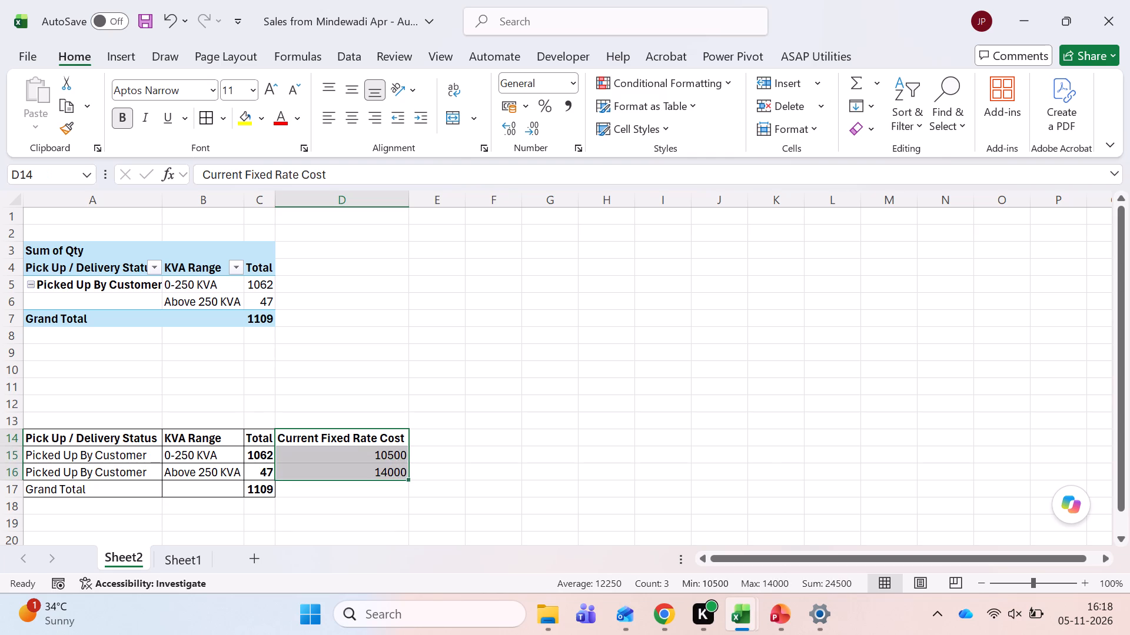
key(alt+h)
key(alt+b)
key(a)
key(Right)
key(Right)
key(Left)
key(Left)
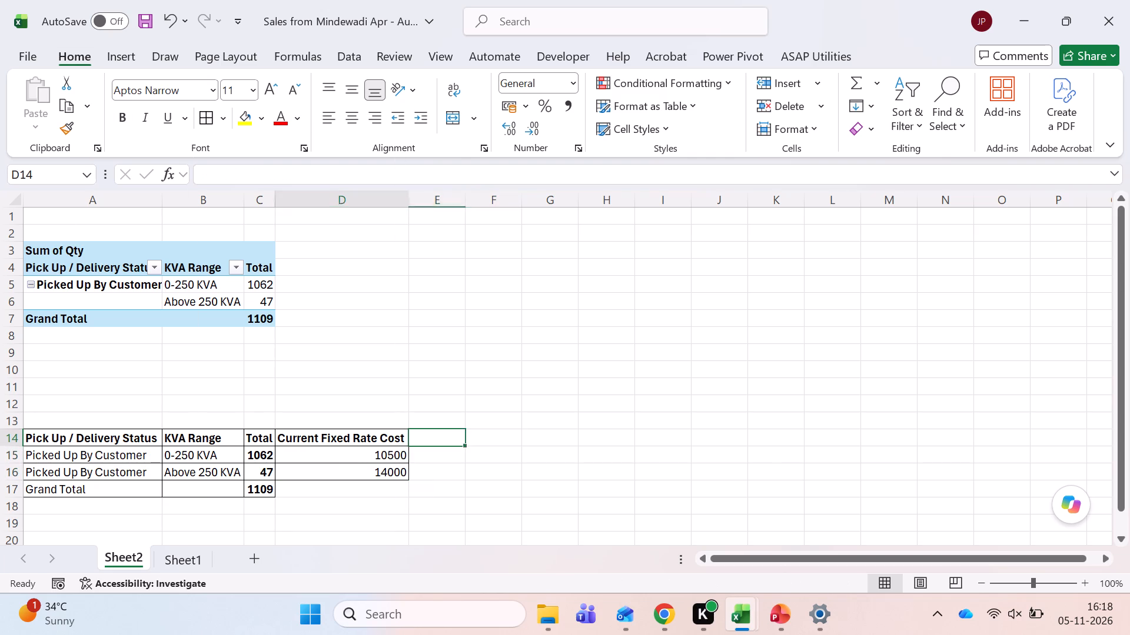
key(Down)
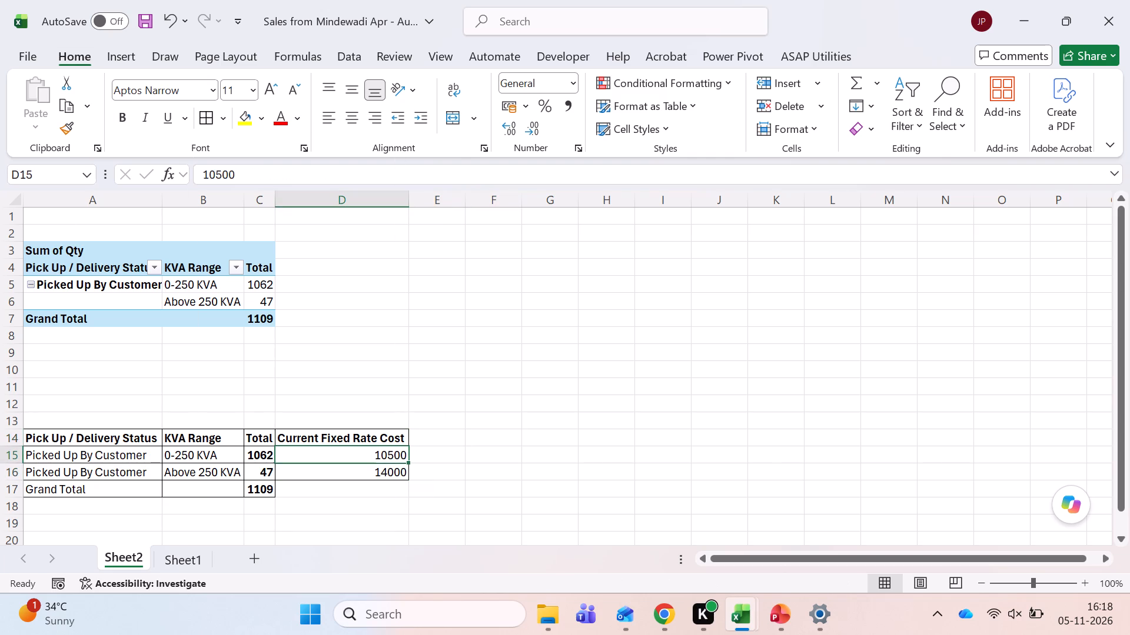
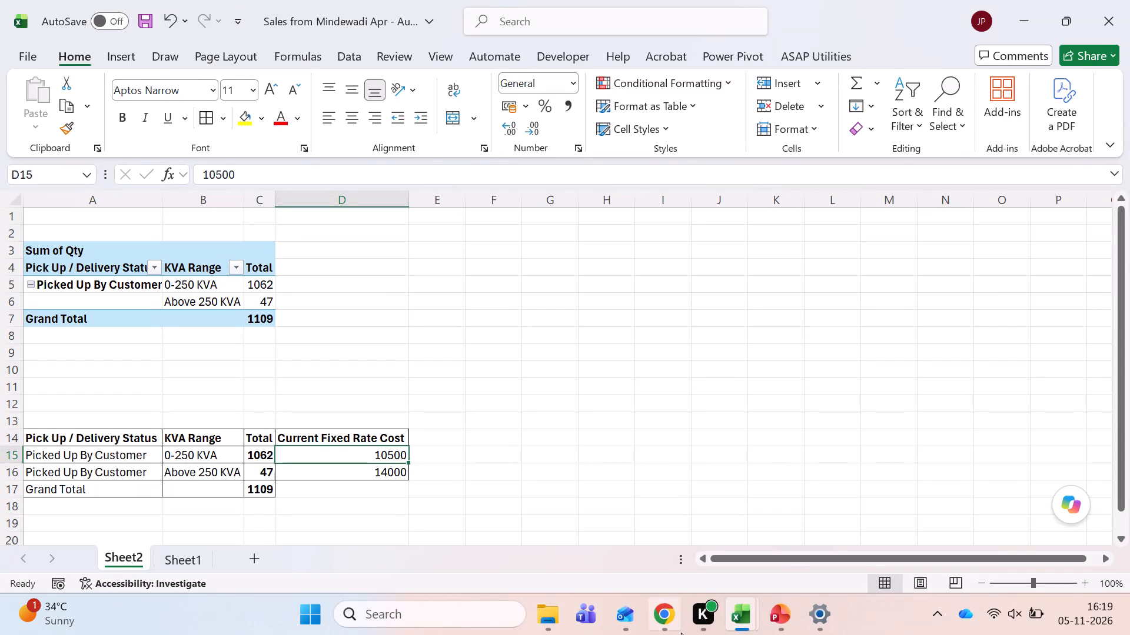
Review the genset delivery assumptions and monthly truck costs on Sheet2 of the Savings Working Pune workbook and close it.
click(742, 618)
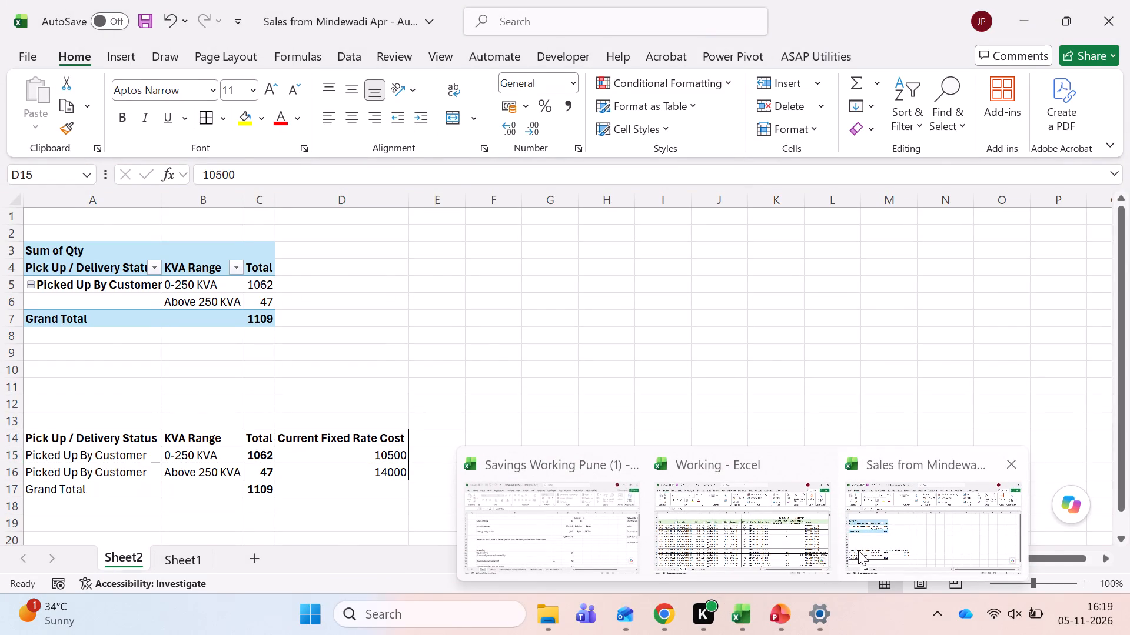
click(553, 499)
scroll(500, 432, down, 1)
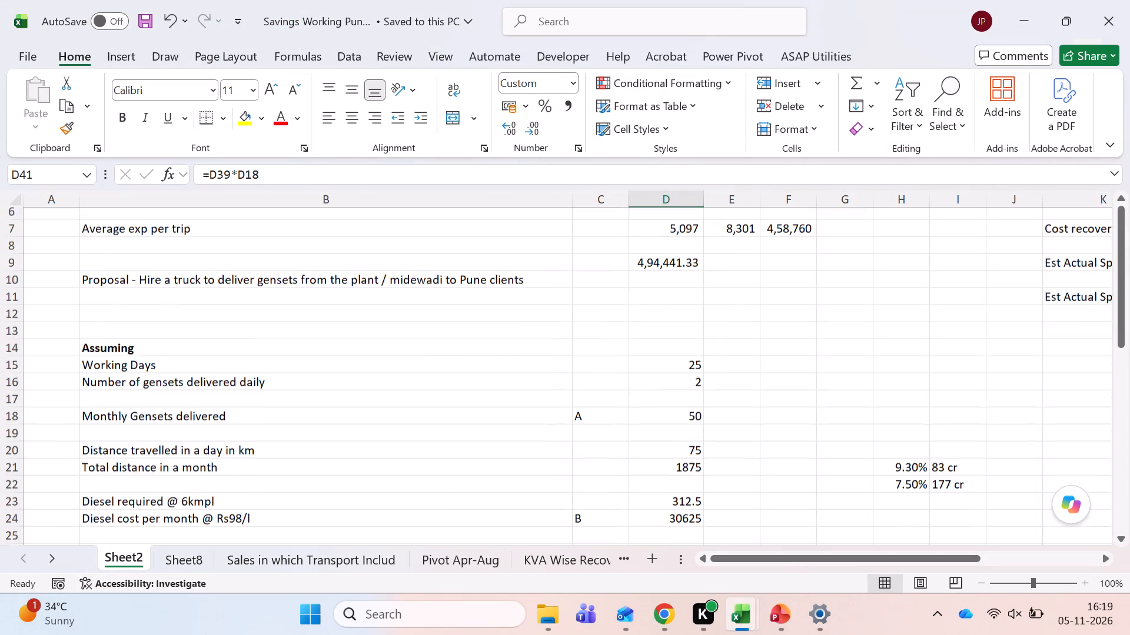
scroll(500, 432, down, 1)
click(373, 359)
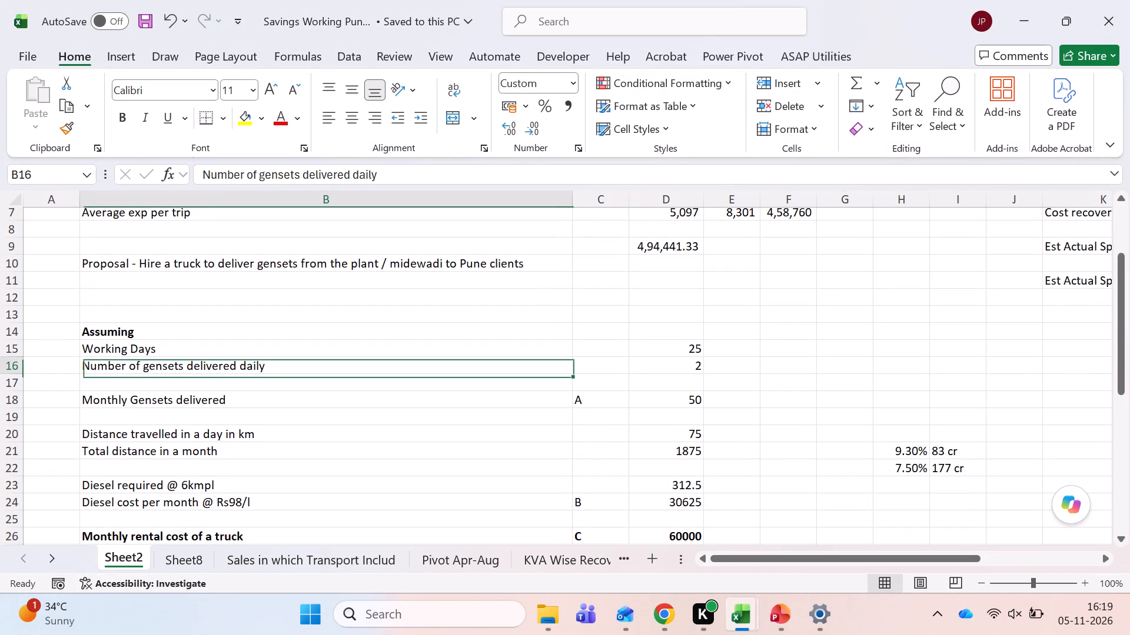
scroll(372, 357, up, 3)
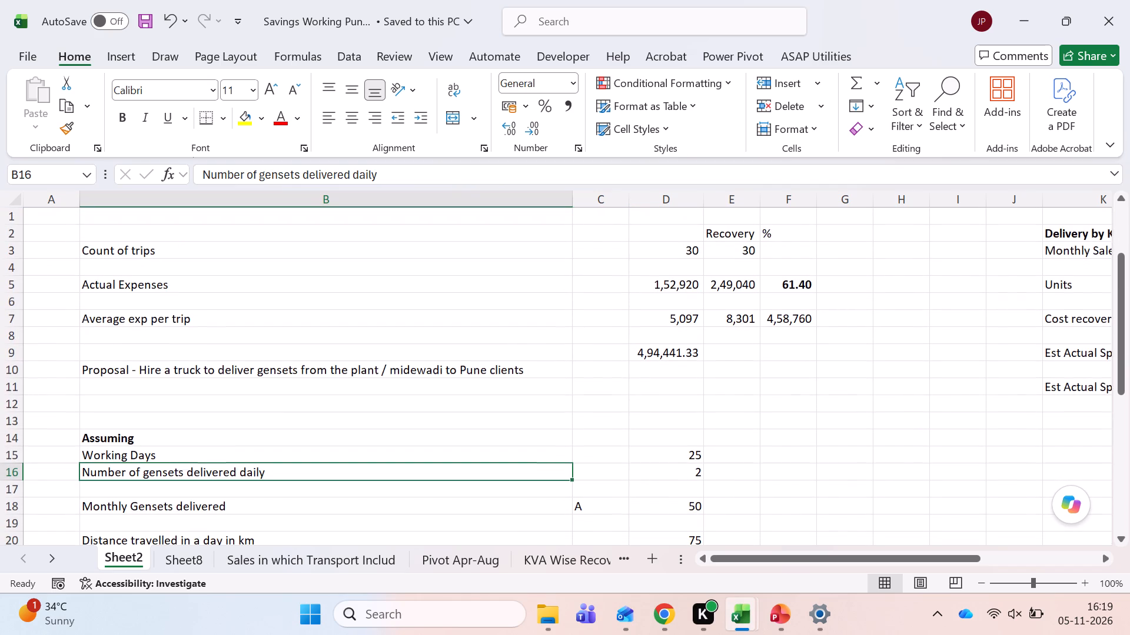
scroll(372, 357, down, 2)
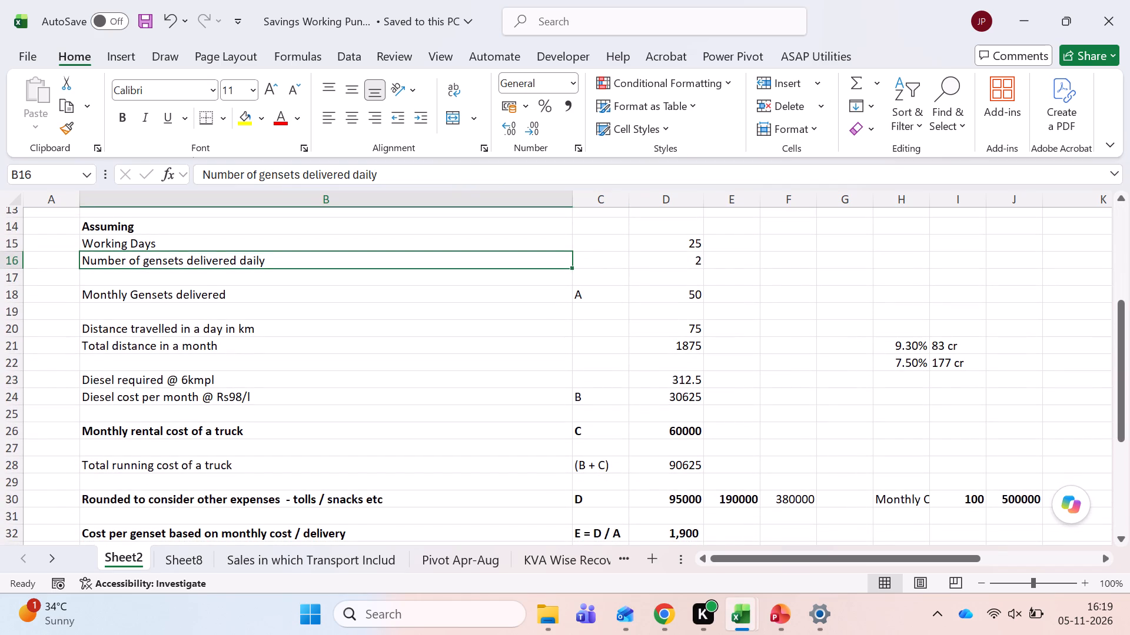
click(1129, 2)
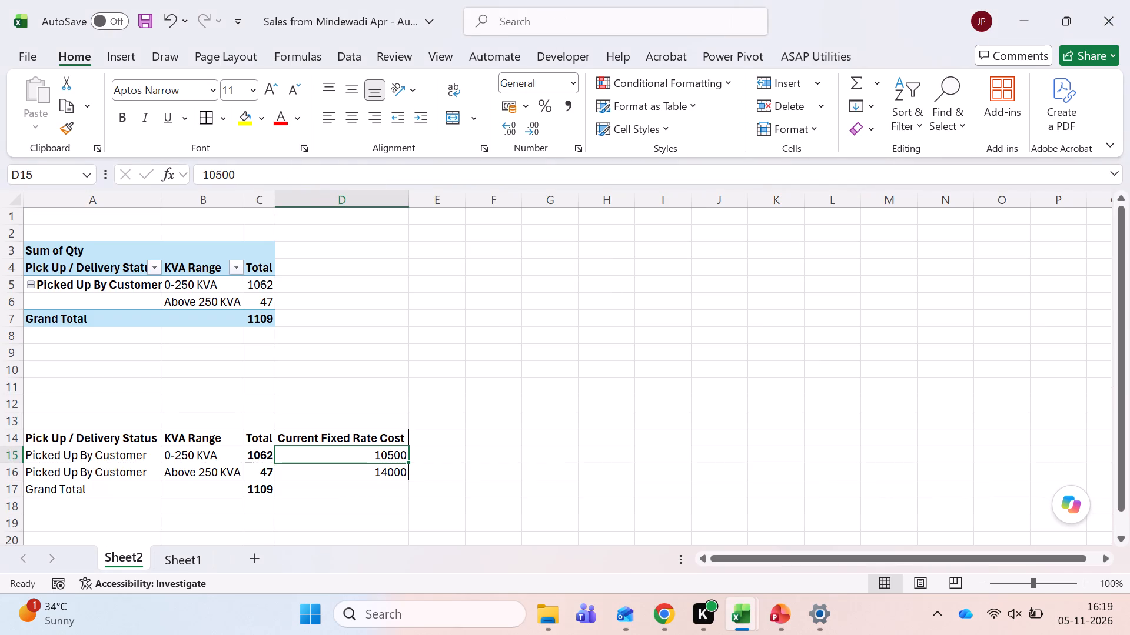
Open the Freight Cost - Unit 1 & 4 To Mindewadi workbook from the KALA folder.
click(554, 619)
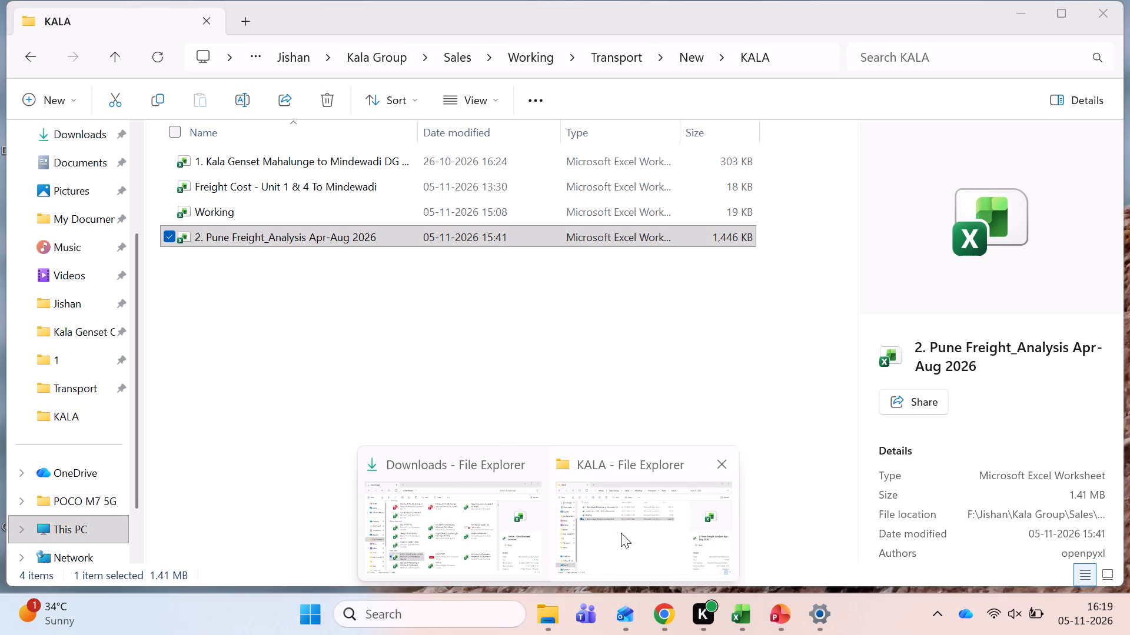
click(621, 533)
click(484, 403)
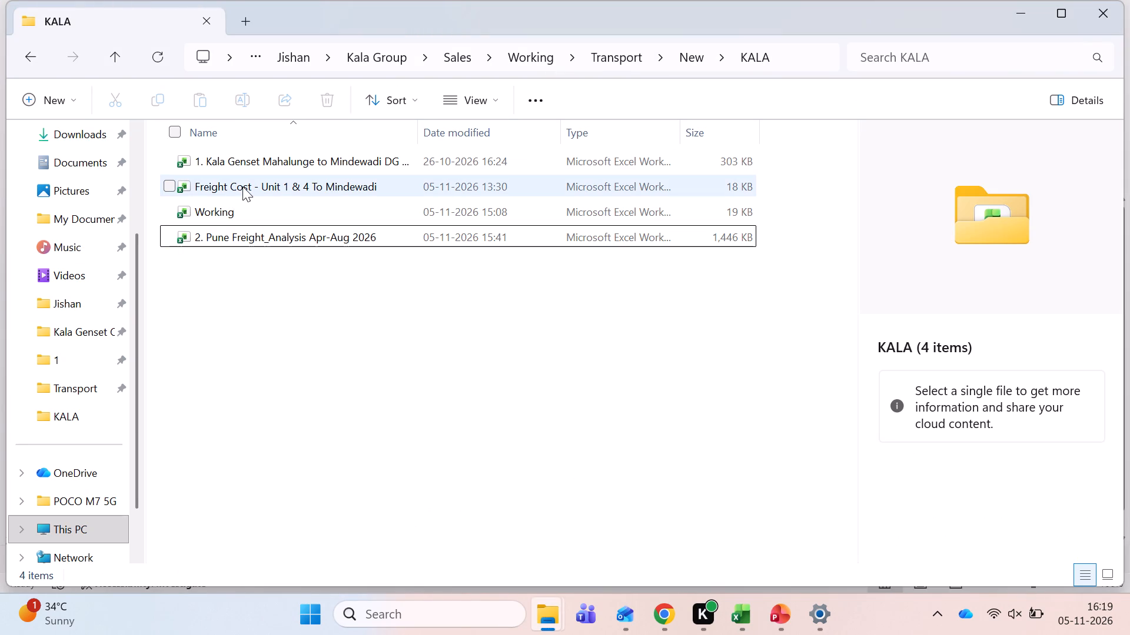
double_click(242, 186)
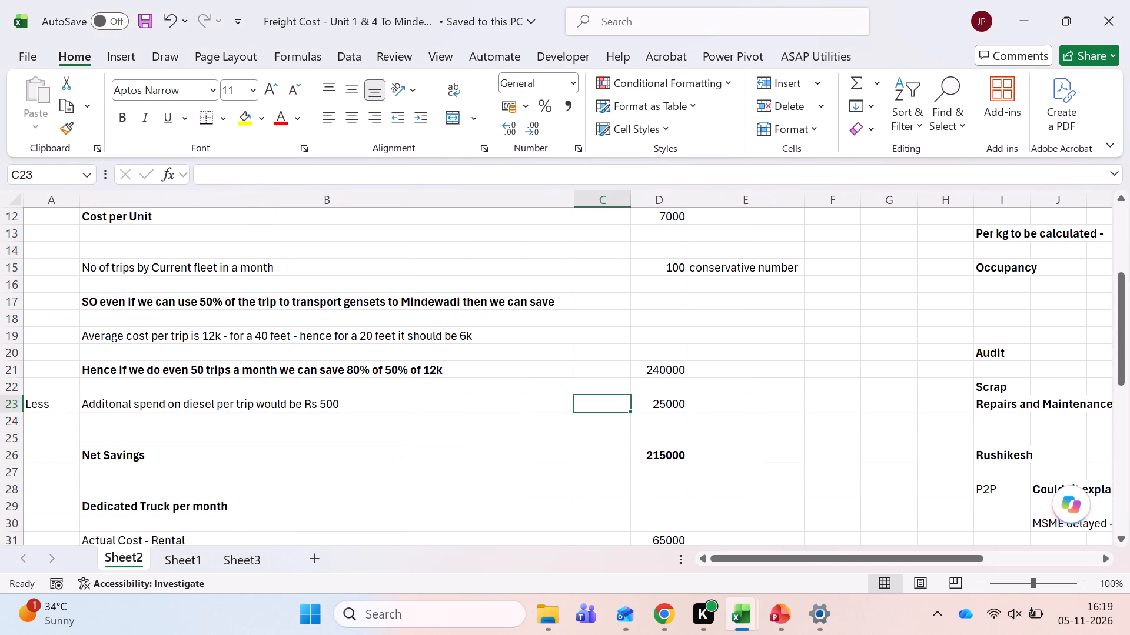
Examine the fleet and dedicated-truck savings calculations on Sheet2 and the August trip records on Sheet1.
scroll(272, 506, up, 2)
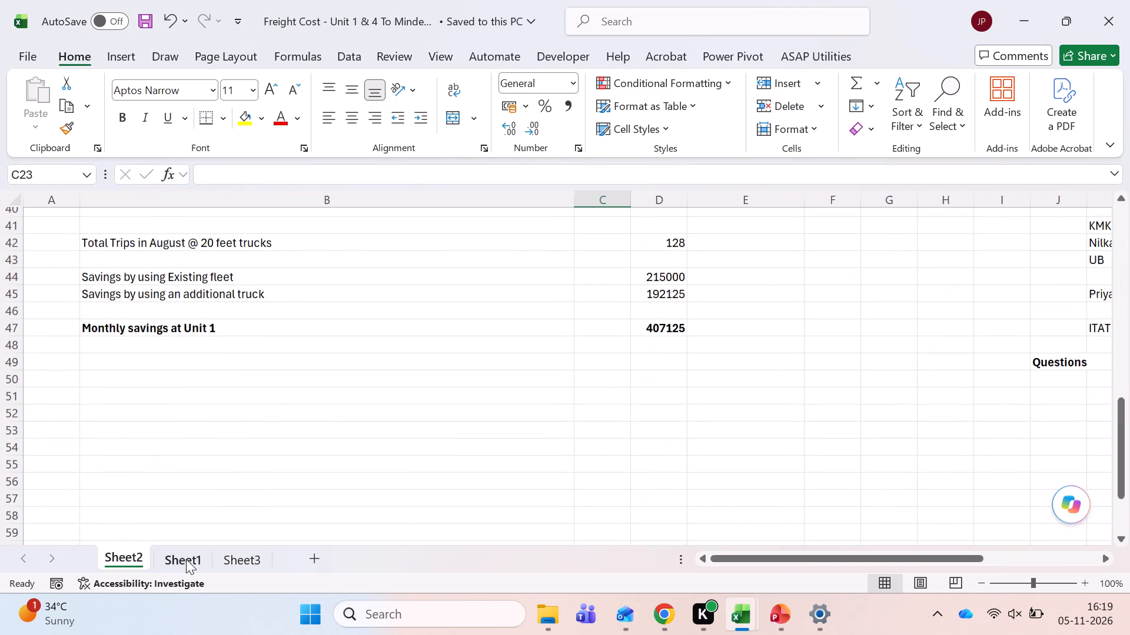
click(181, 552)
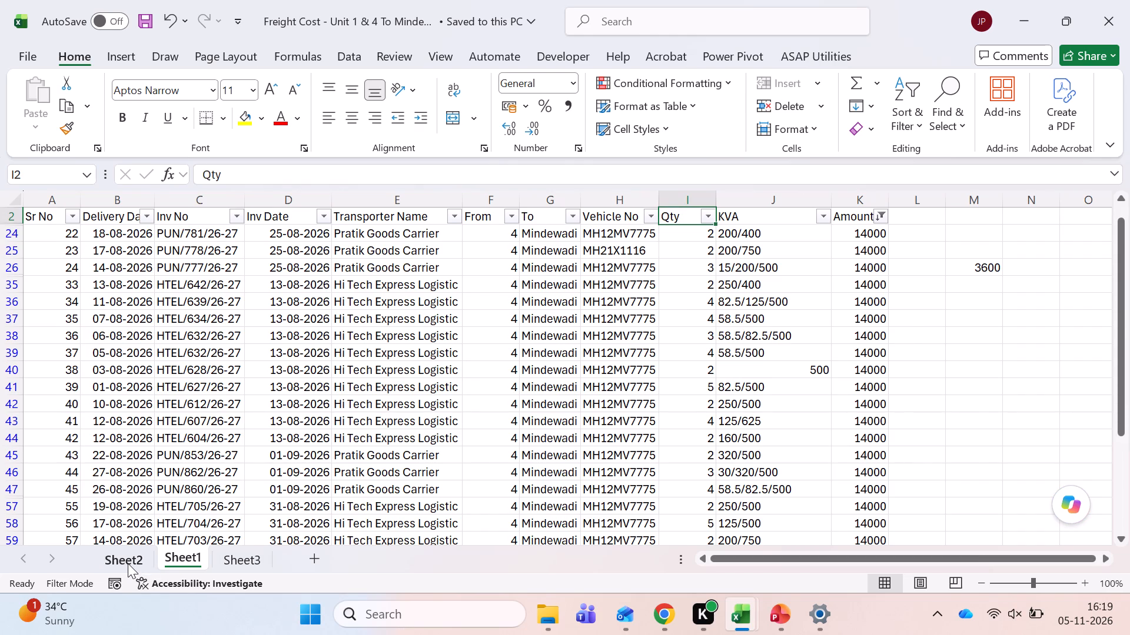
click(127, 563)
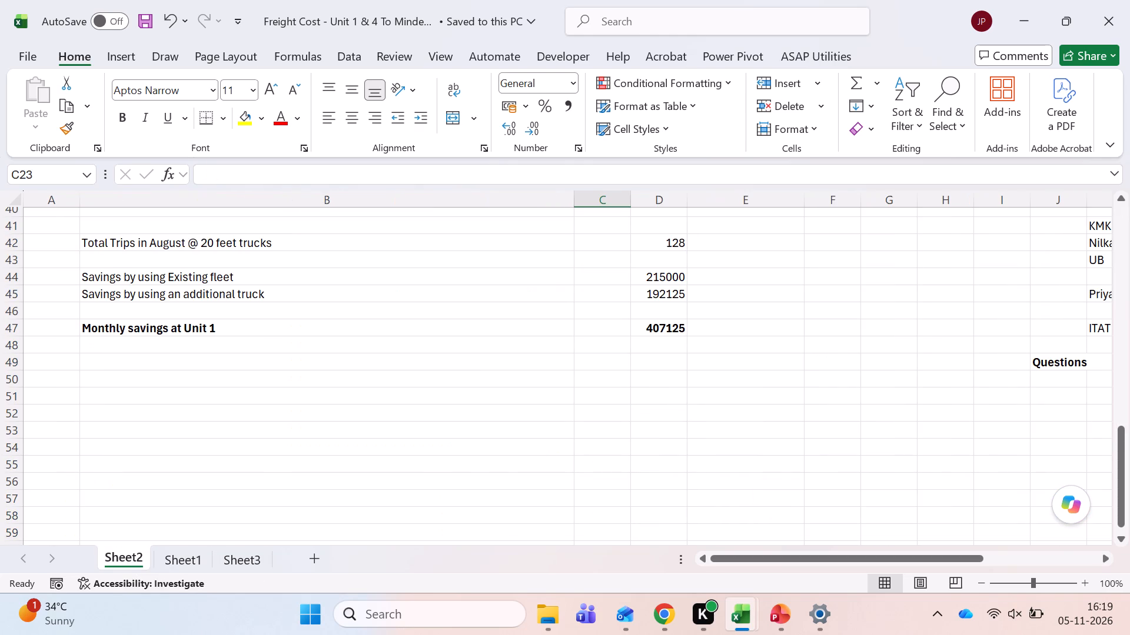
scroll(380, 413, up, 2)
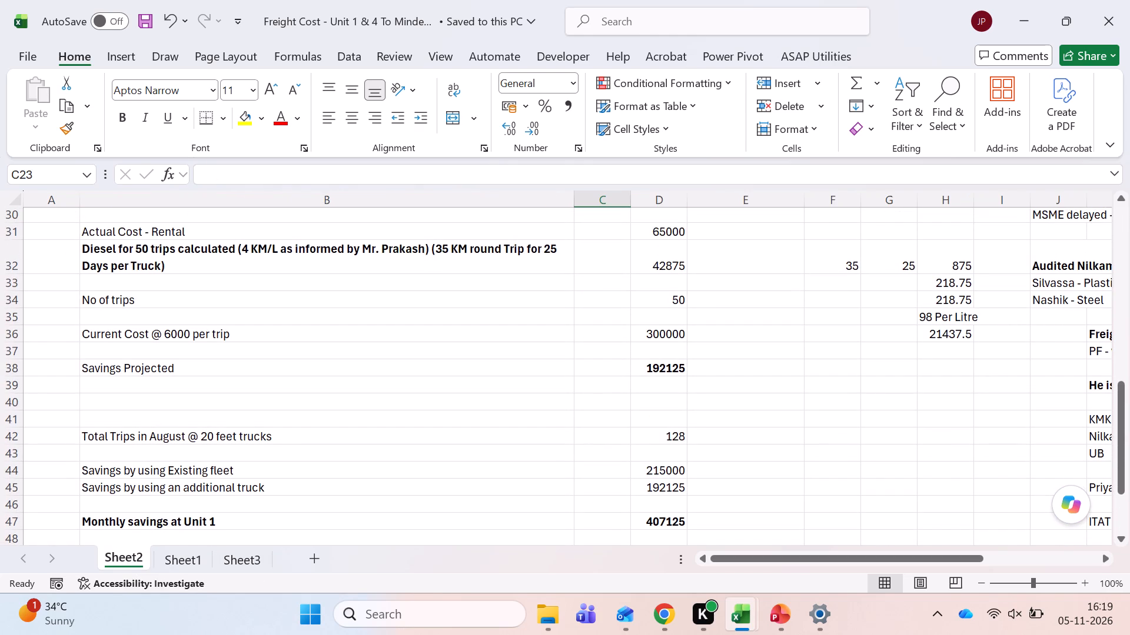
scroll(380, 413, up, 1)
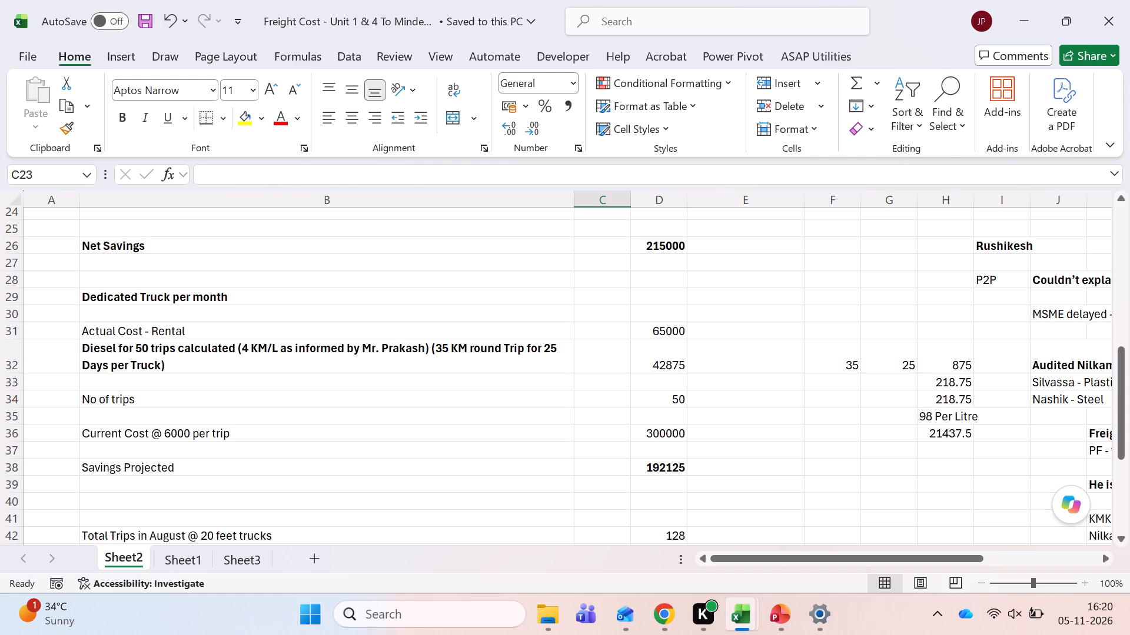
scroll(380, 413, up, 3)
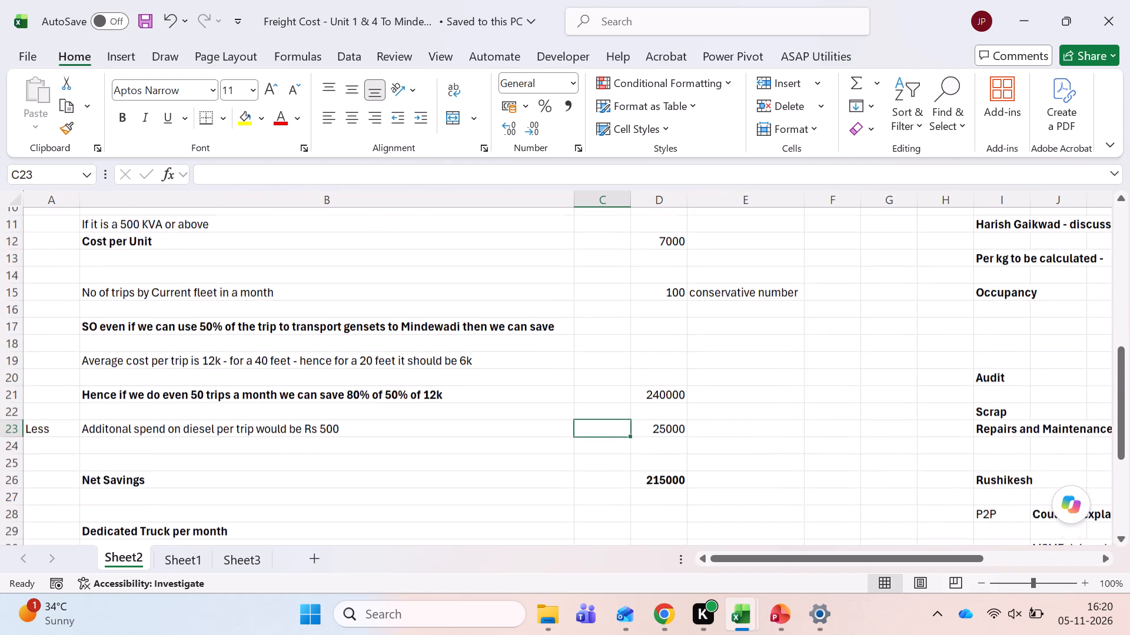
scroll(380, 413, up, 1)
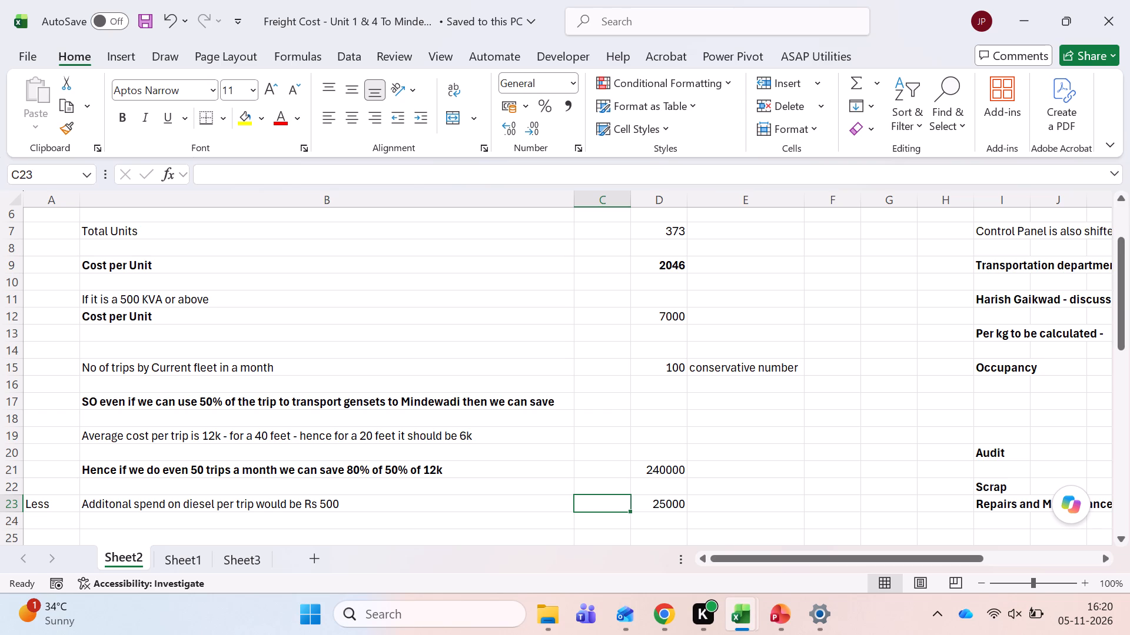
Examine the trip, total cost and cost per unit figures on Sheet2 and the average trip cost on Sheet3.
key(alt+Tab)
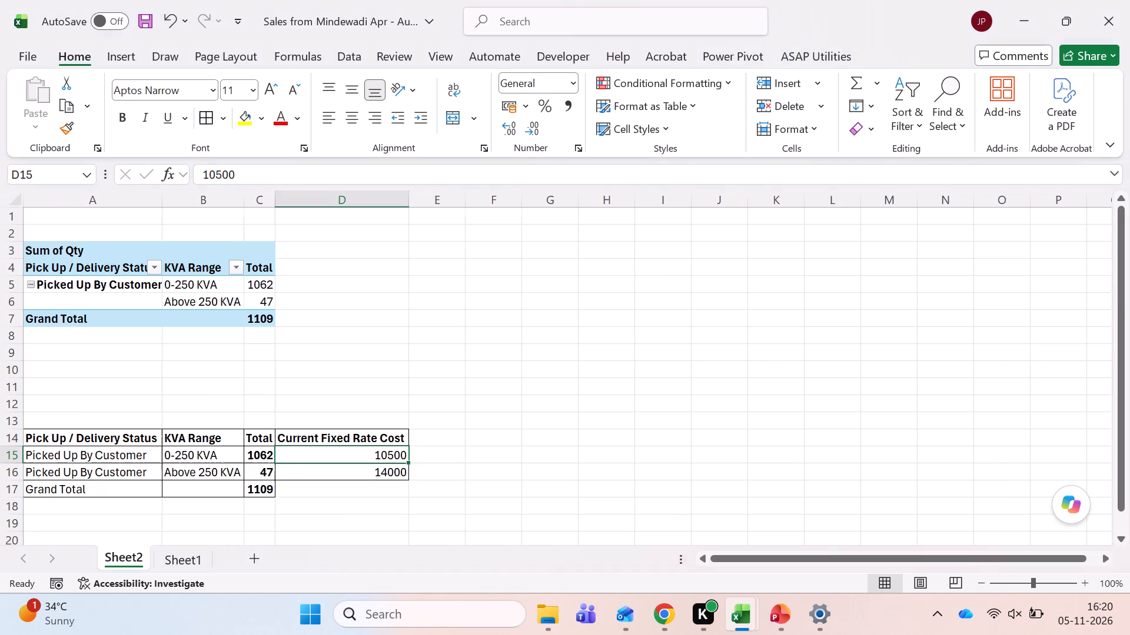
key(alt+Tab)
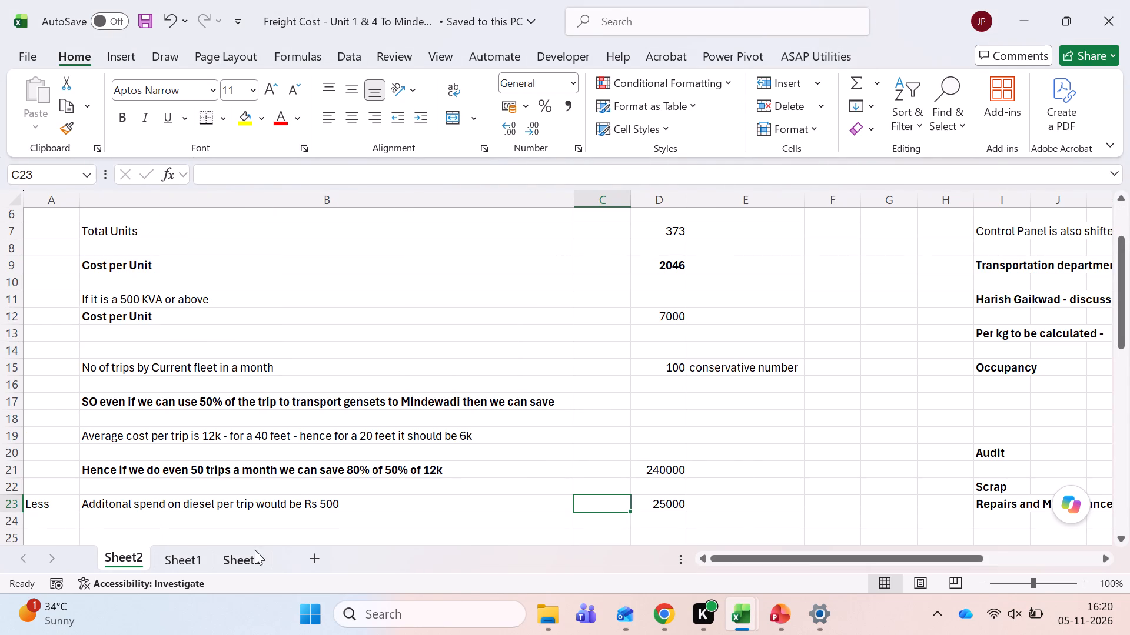
scroll(378, 399, up, 1)
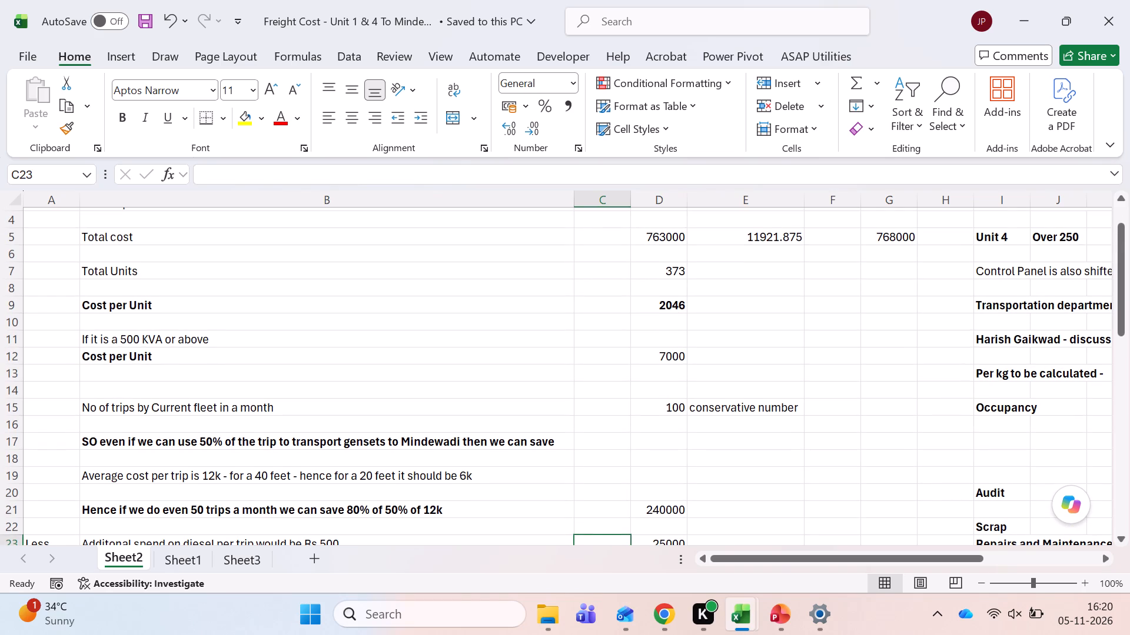
scroll(378, 399, up, 2)
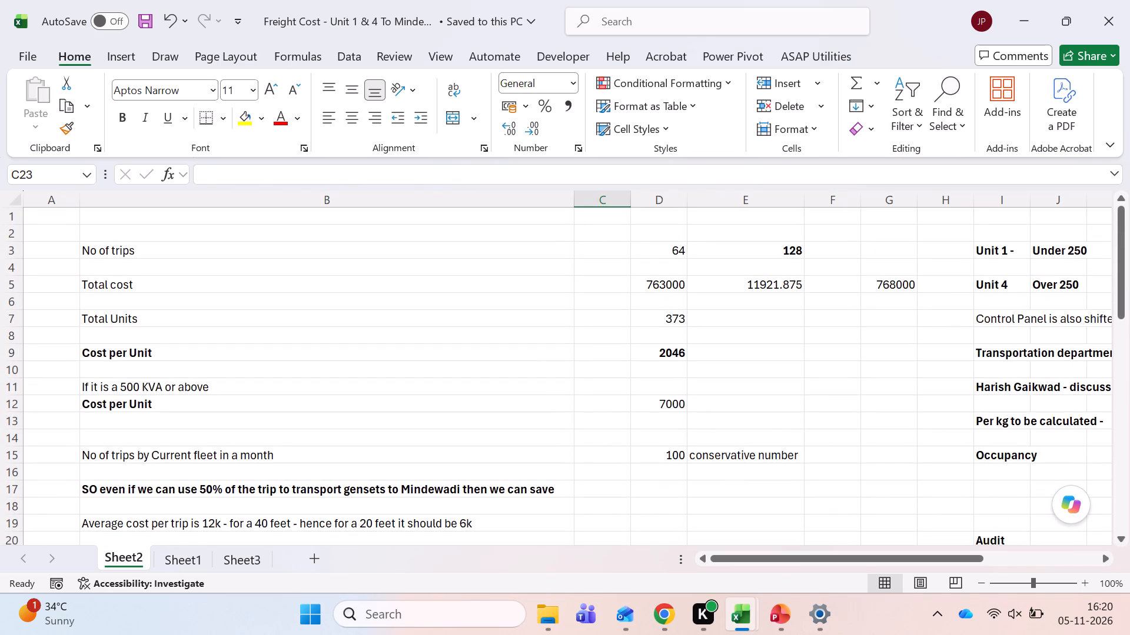
scroll(378, 399, down, 1)
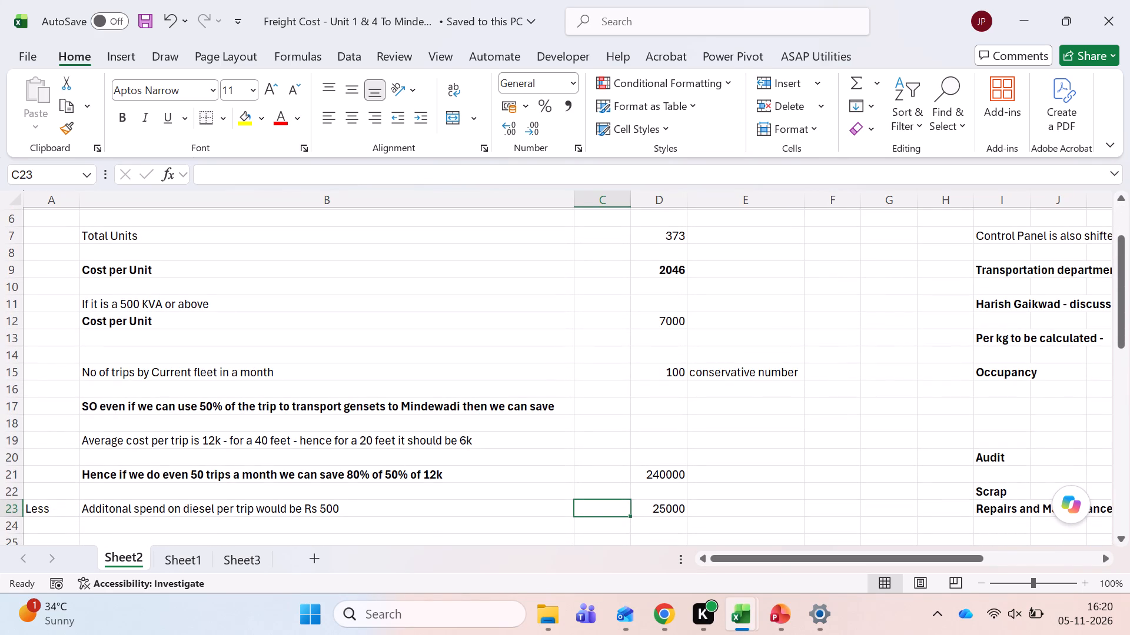
click(190, 550)
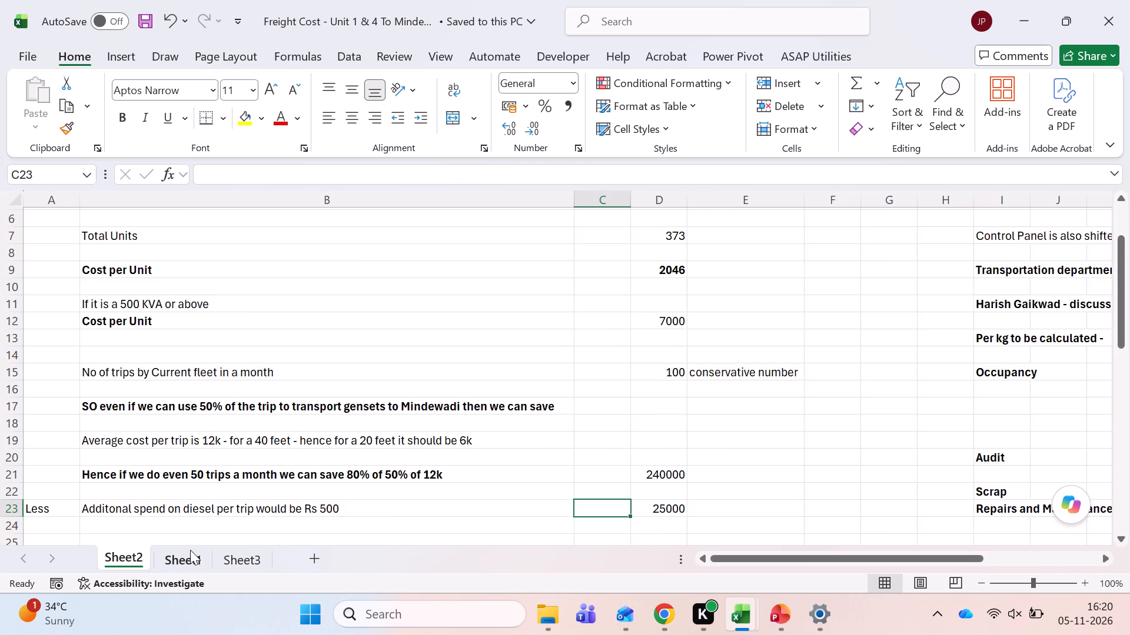
click(226, 562)
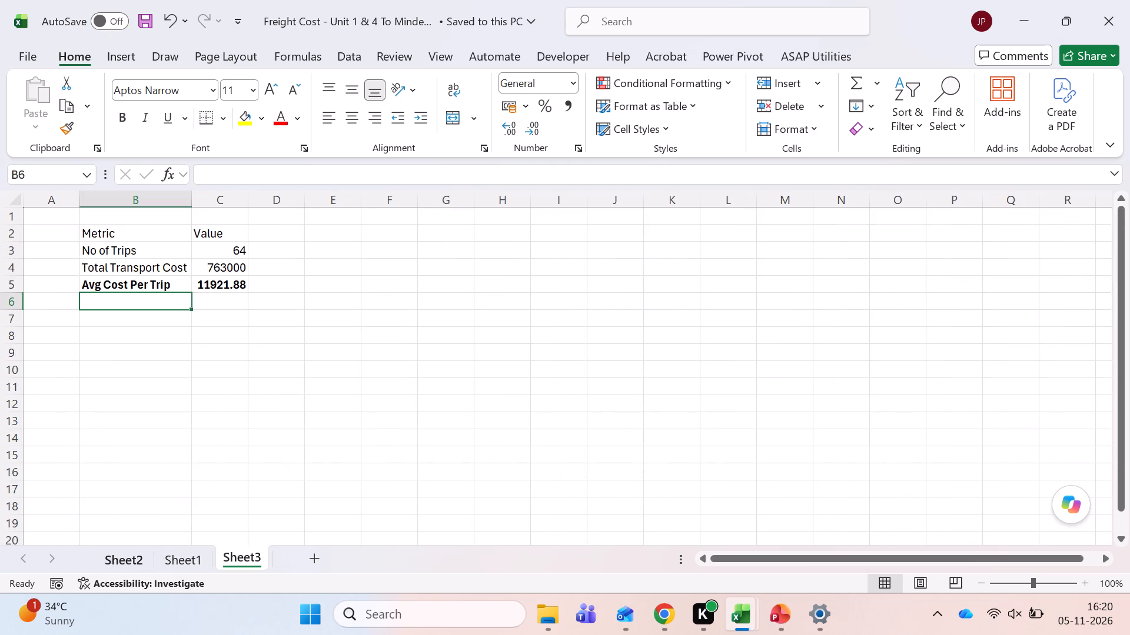
click(134, 563)
scroll(360, 392, down, 2)
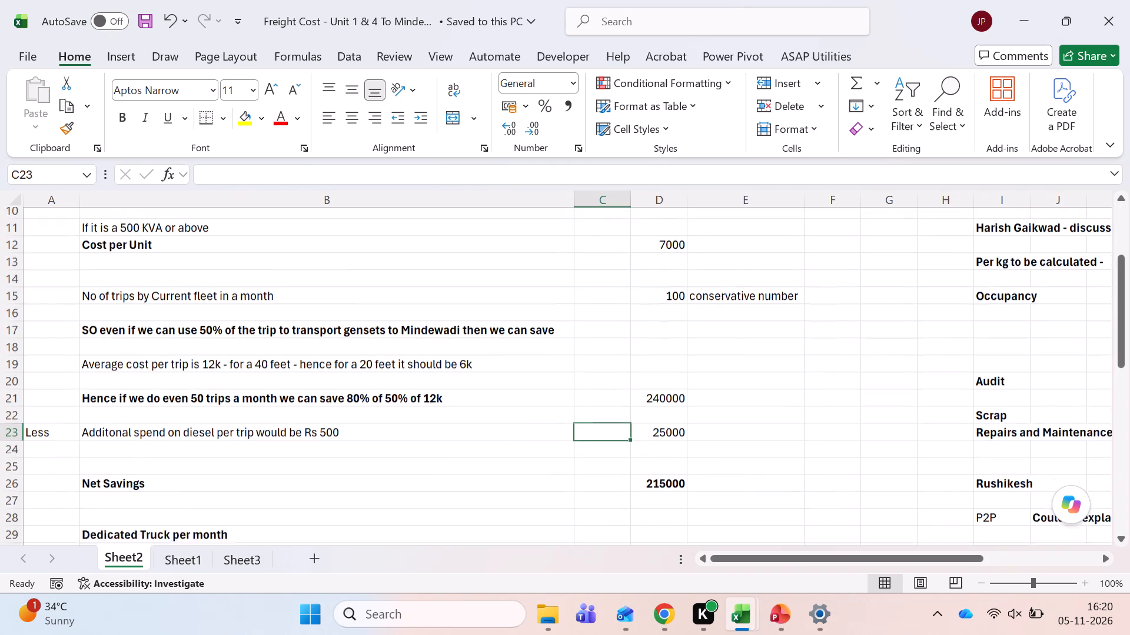
scroll(360, 392, down, 1)
Switch back to the Sales from Mindewadi workbook and select cell E14 beside the Current Fixed Rate Cost header.
key(alt+Tab)
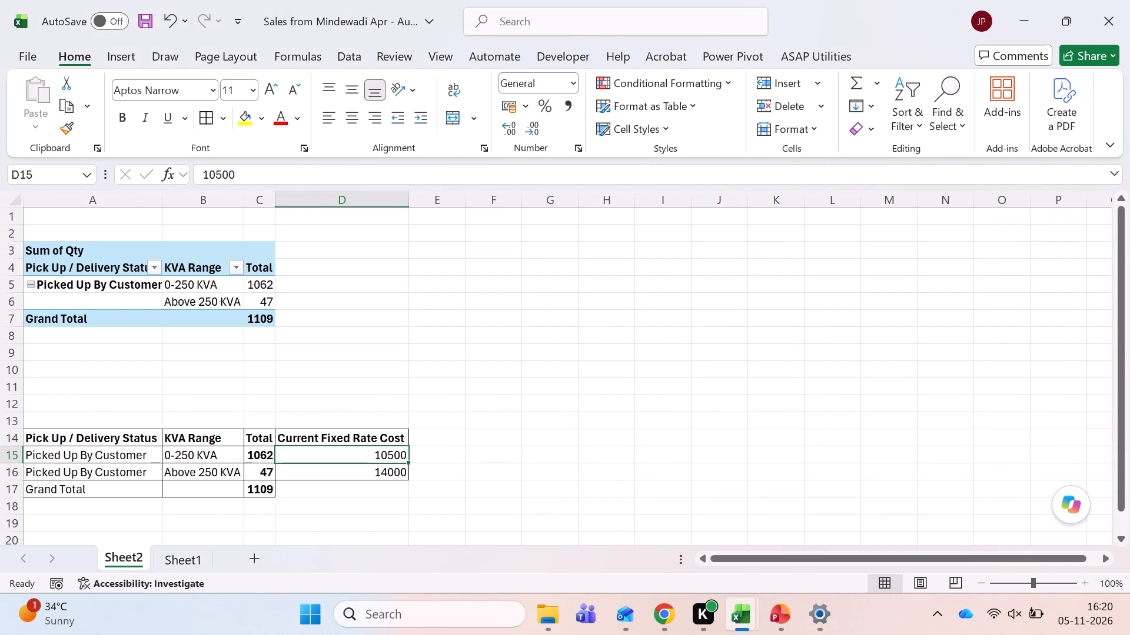
key(Right)
key(Up)
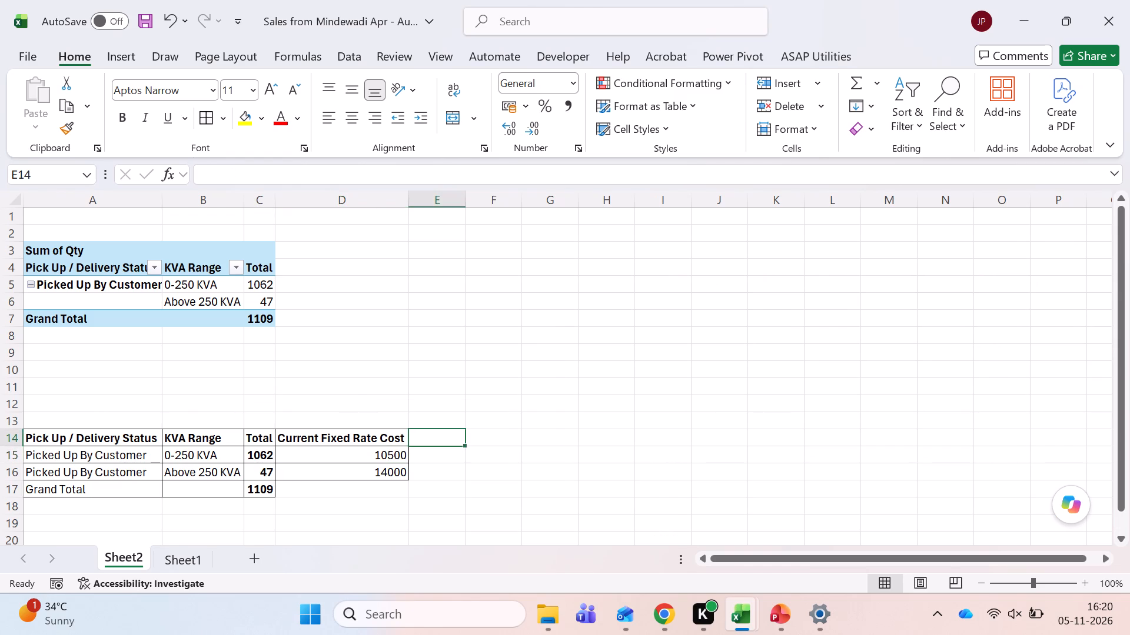
key(shift+a)
key(Escape)
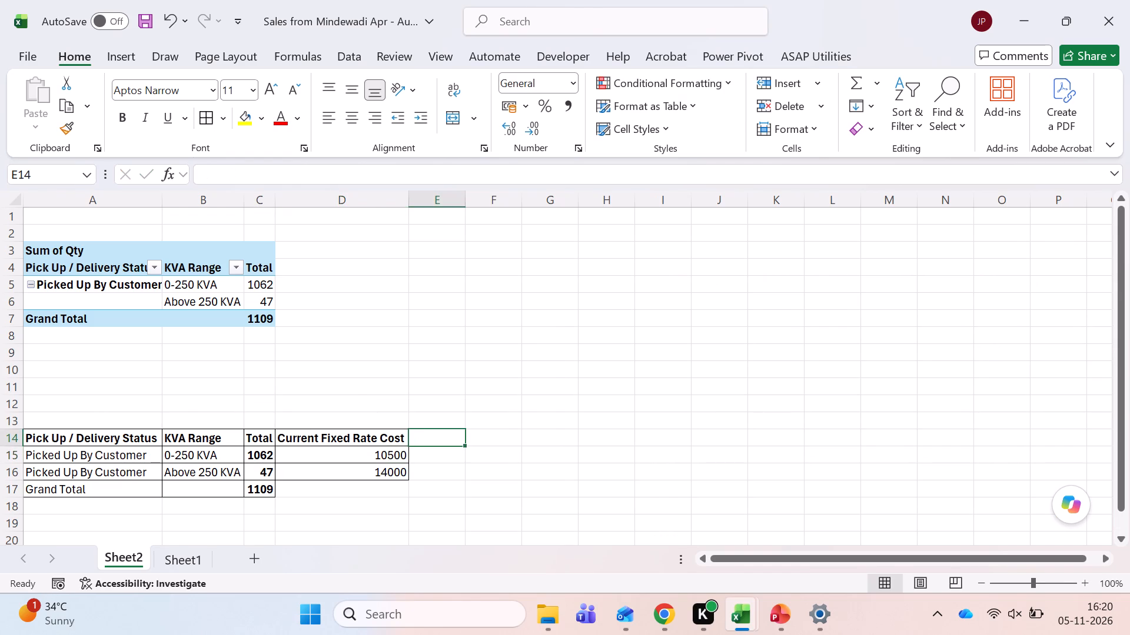
Inspect the Avg Cost Per Trip formula in C5 on Sheet3 of the Freight Cost workbook.
key(alt+Tab)
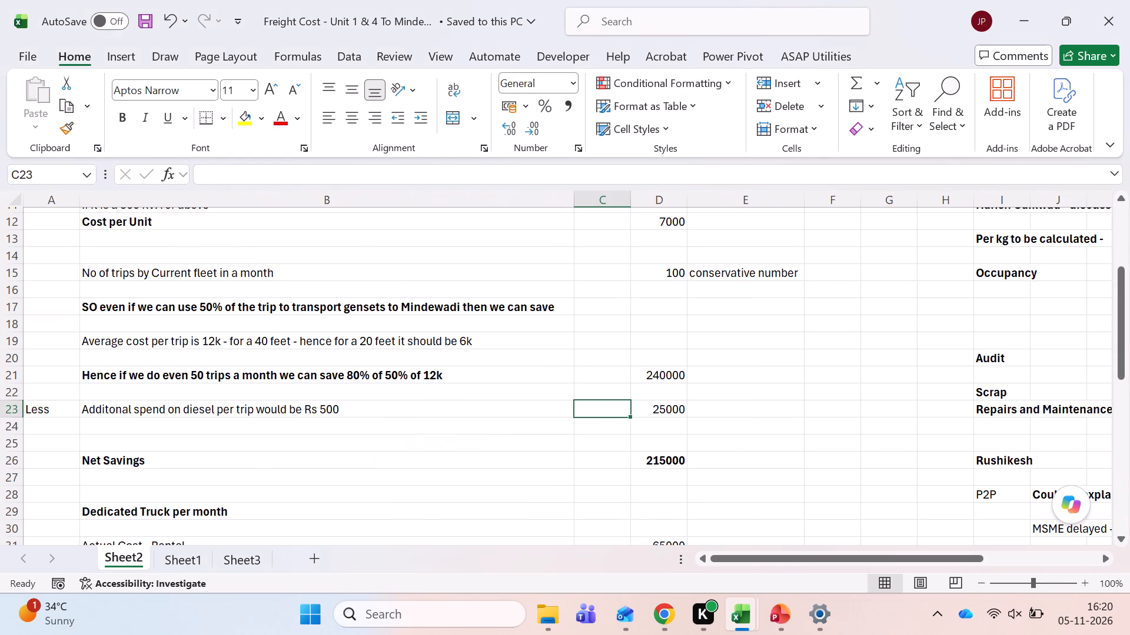
key(ctrl+Page_Down)
key(ctrl+Page_Down)
key(Right)
key(Up)
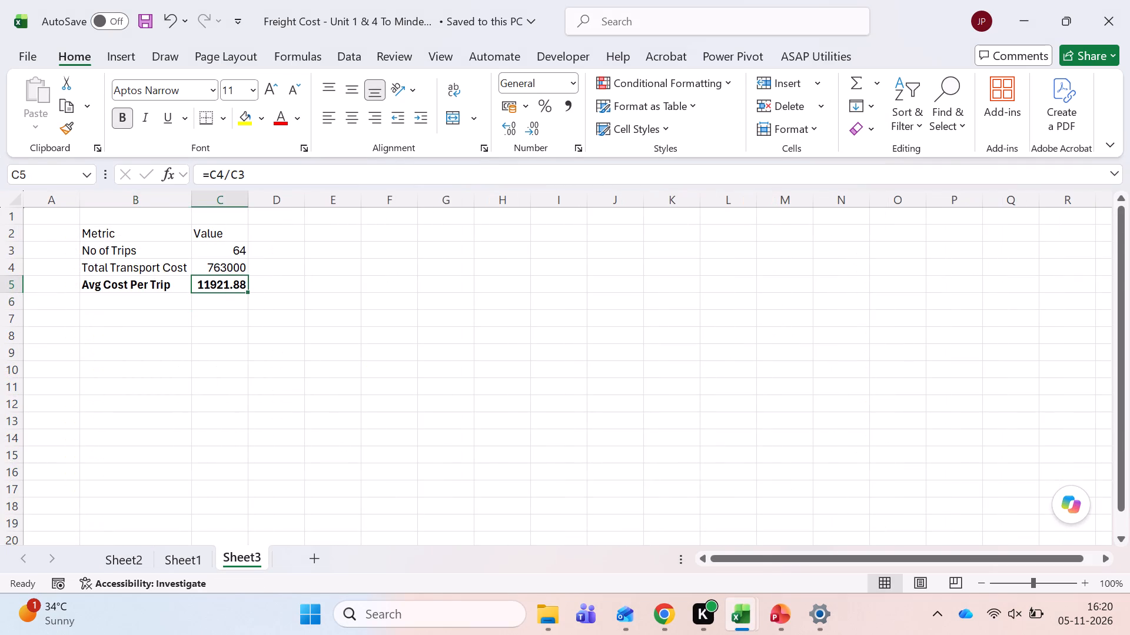
key(F2)
key(Escape)
Check the Cost per Unit figure in D9 on Sheet2 of the Freight Cost workbook against the Sheet3 trip cost metrics.
key(ctrl+Page_Up)
key(ctrl+Page_Up)
key(ctrl+Up)
key(ctrl+Up)
key(ctrl+Up)
key(ctrl+Up)
key(ctrl+Up)
key(ctrl+Up)
key(ctrl+Up)
key(ctrl+Up)
key(ctrl+Up)
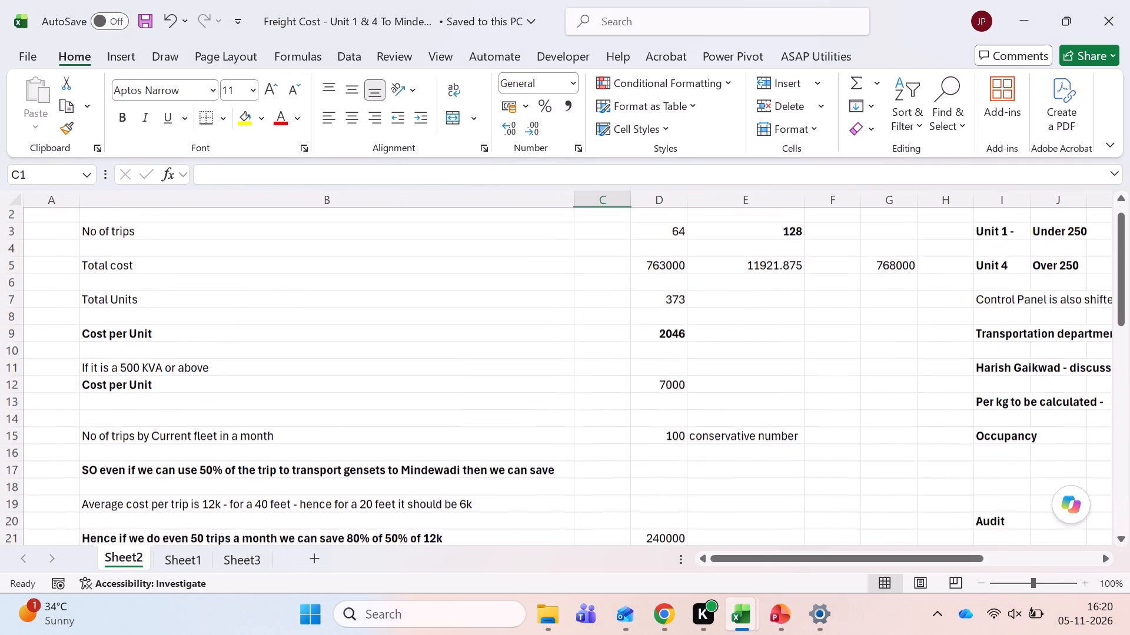
key(Down)
key(Down)
key(Down)
key(Down)
key(Down)
key(Down)
key(Down)
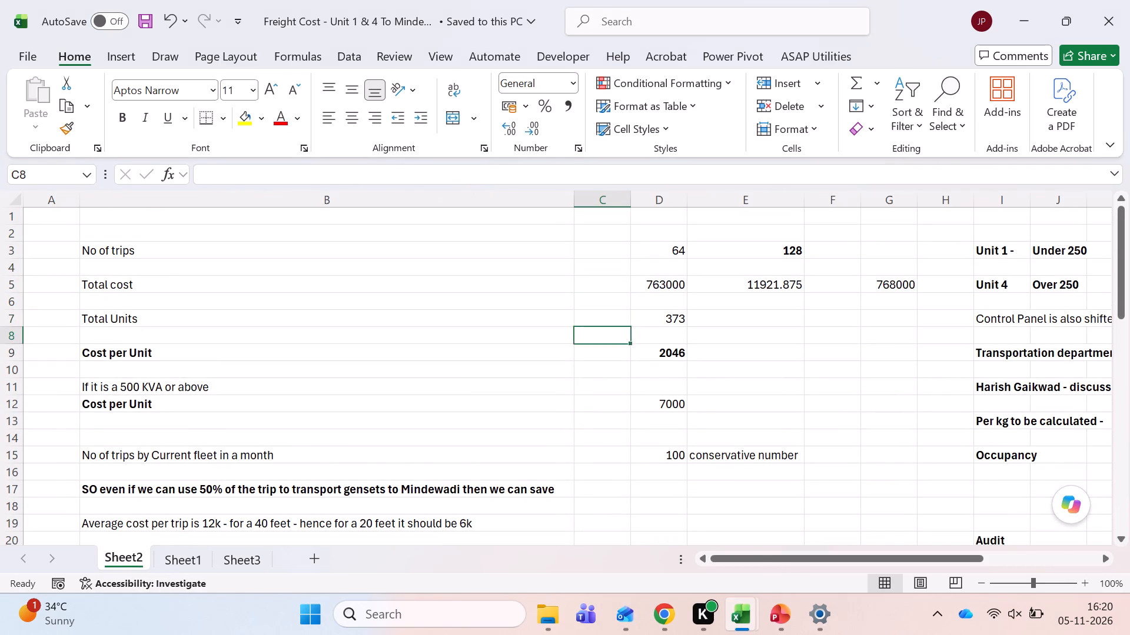
key(Right)
key(Down)
key(ctrl+Page_Down)
key(ctrl+Page_Down)
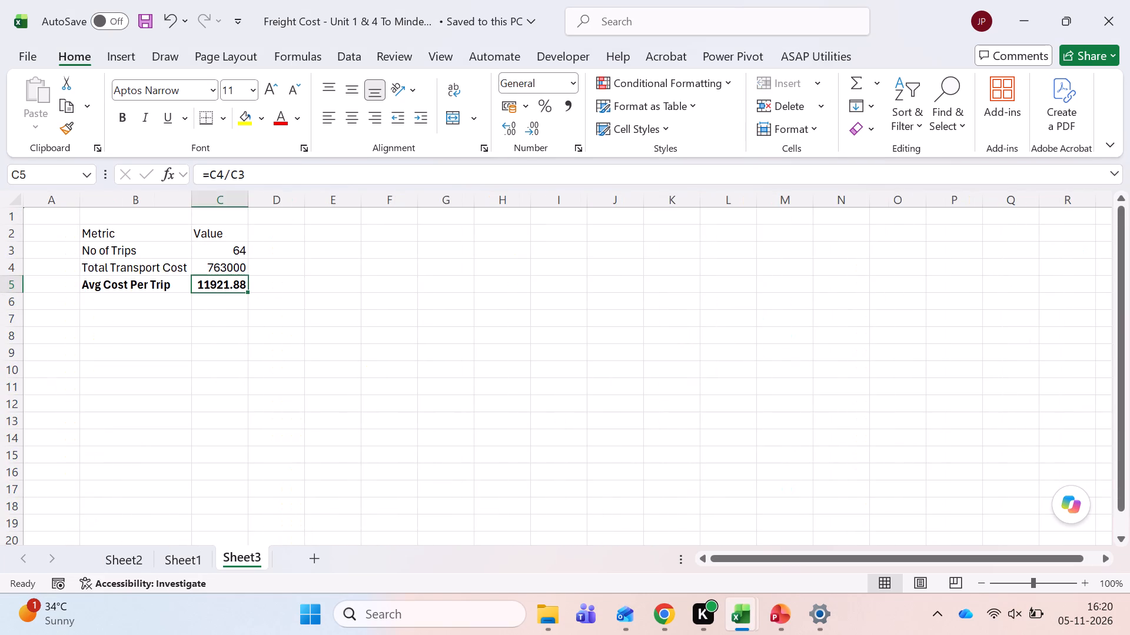
key(Page_Up)
Enter the header Cost Per Unit in E14 of the Sales from Mindewadi summary table.
key(alt+Tab)
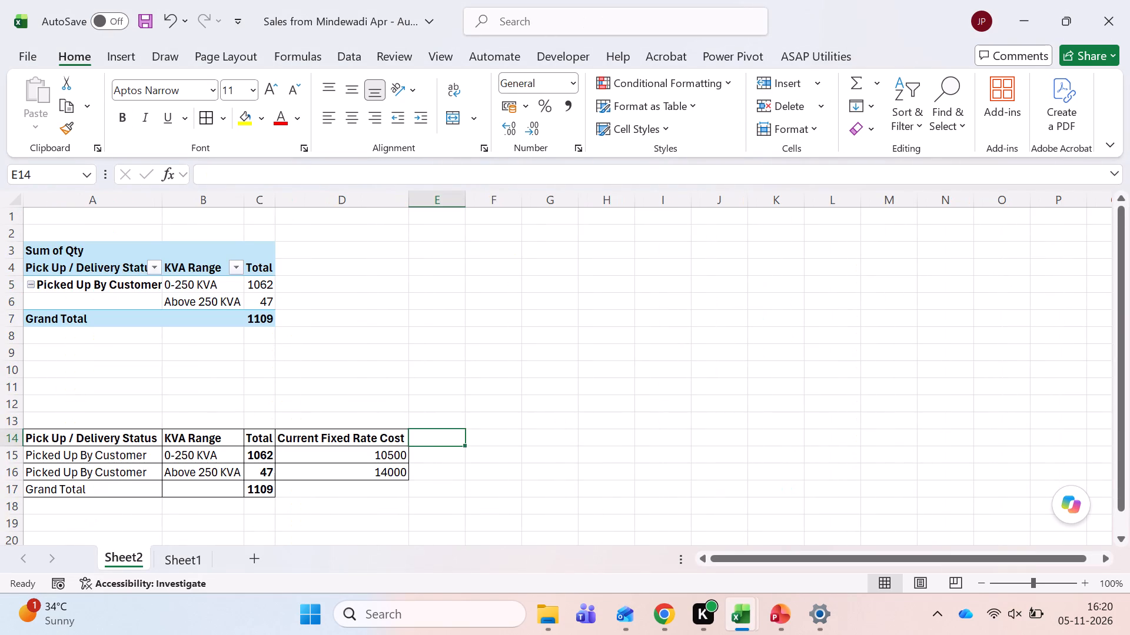
text(Cost Per Unit)
key(Return)
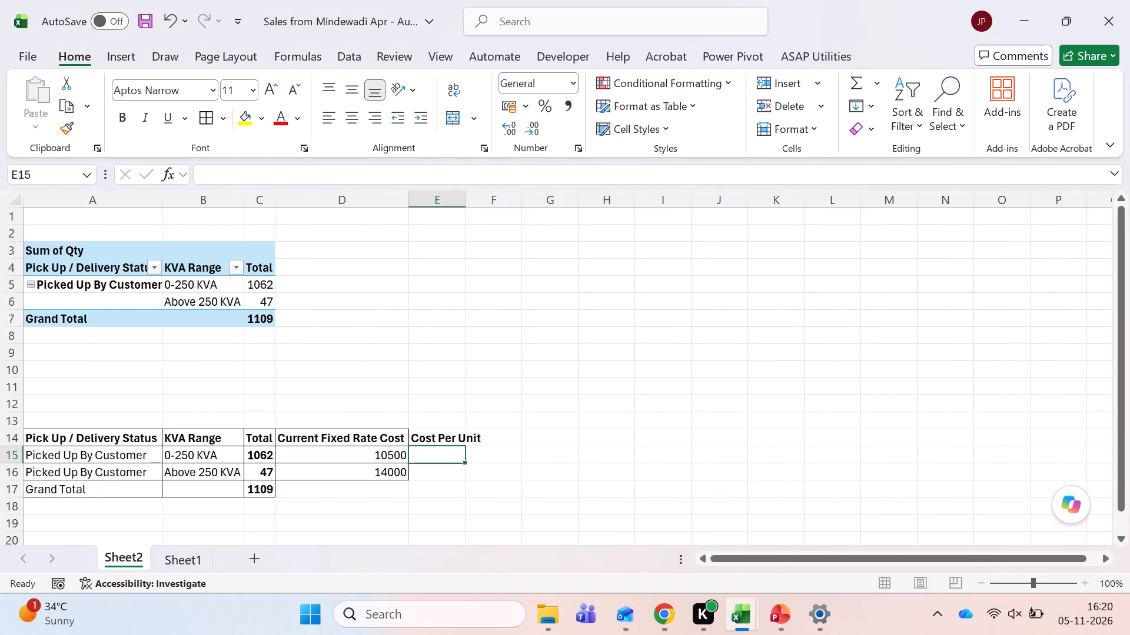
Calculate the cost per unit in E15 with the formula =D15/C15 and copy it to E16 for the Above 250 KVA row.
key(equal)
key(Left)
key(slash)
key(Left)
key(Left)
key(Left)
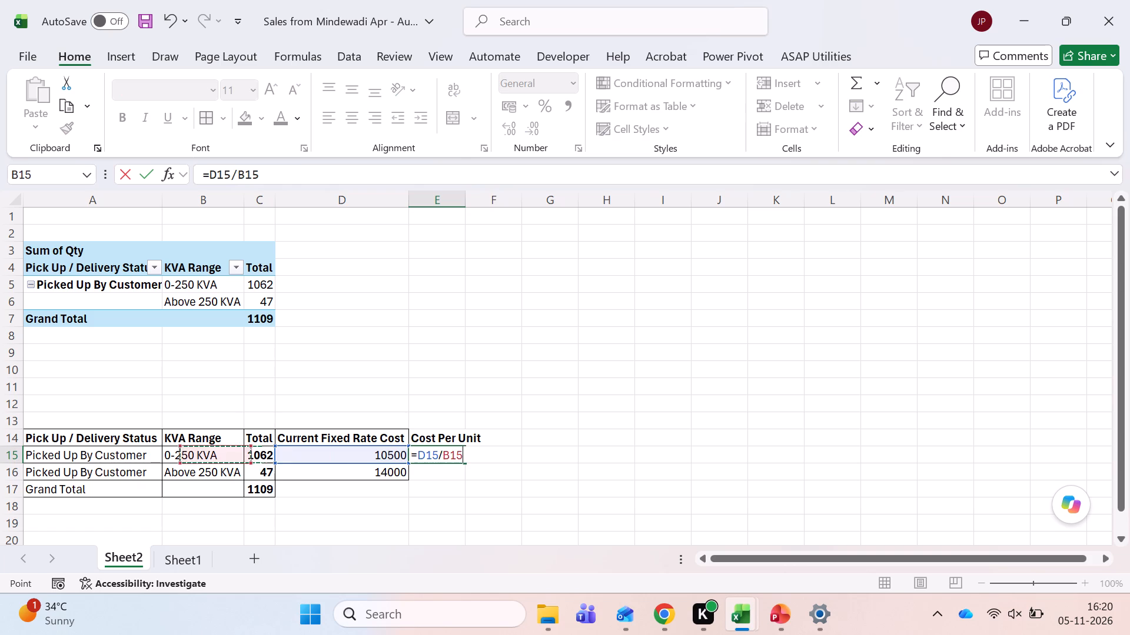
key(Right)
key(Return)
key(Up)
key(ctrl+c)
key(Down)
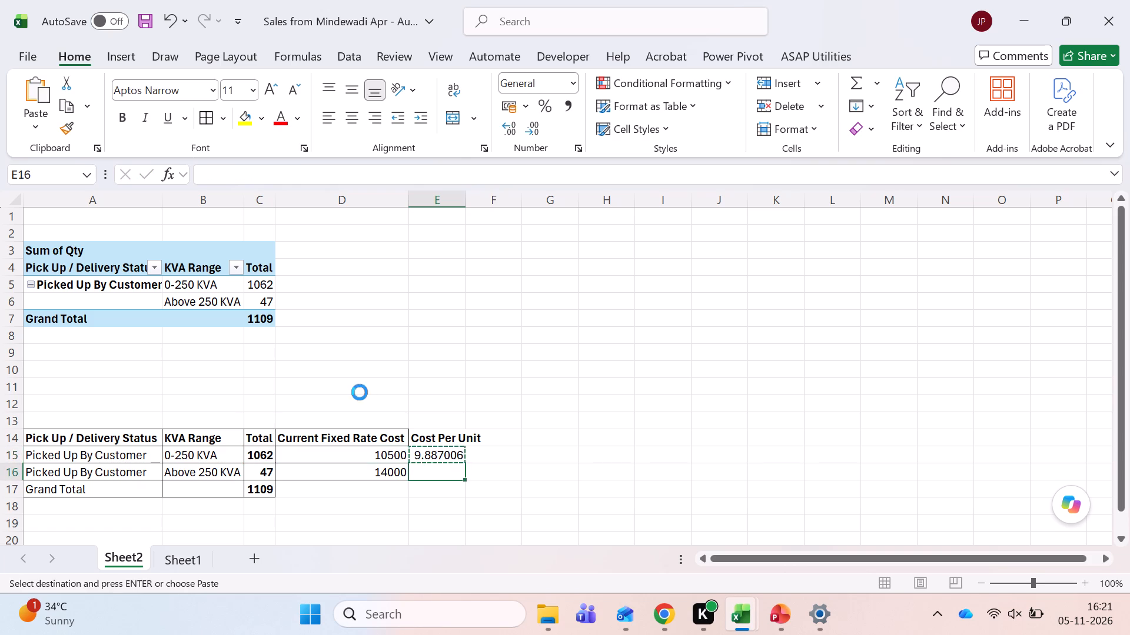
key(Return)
Clear the Cost Per Unit header and its two formulas from E14:E16 of the summary table.
key(Up)
key(Up)
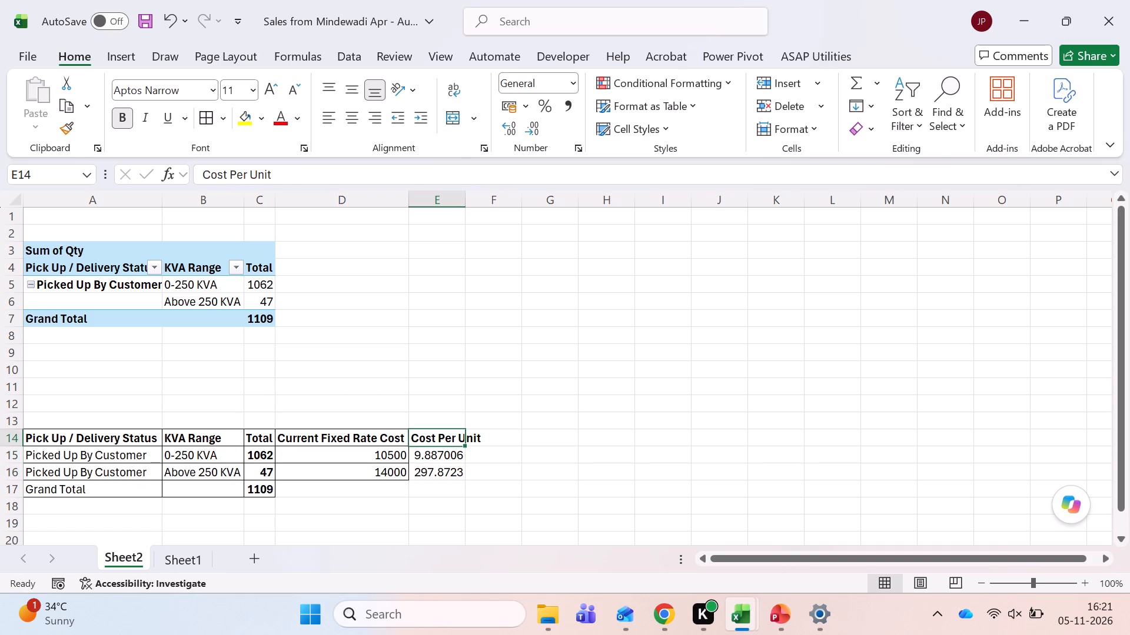
key(shift+Down)
key(shift+Down)
key(Delete)
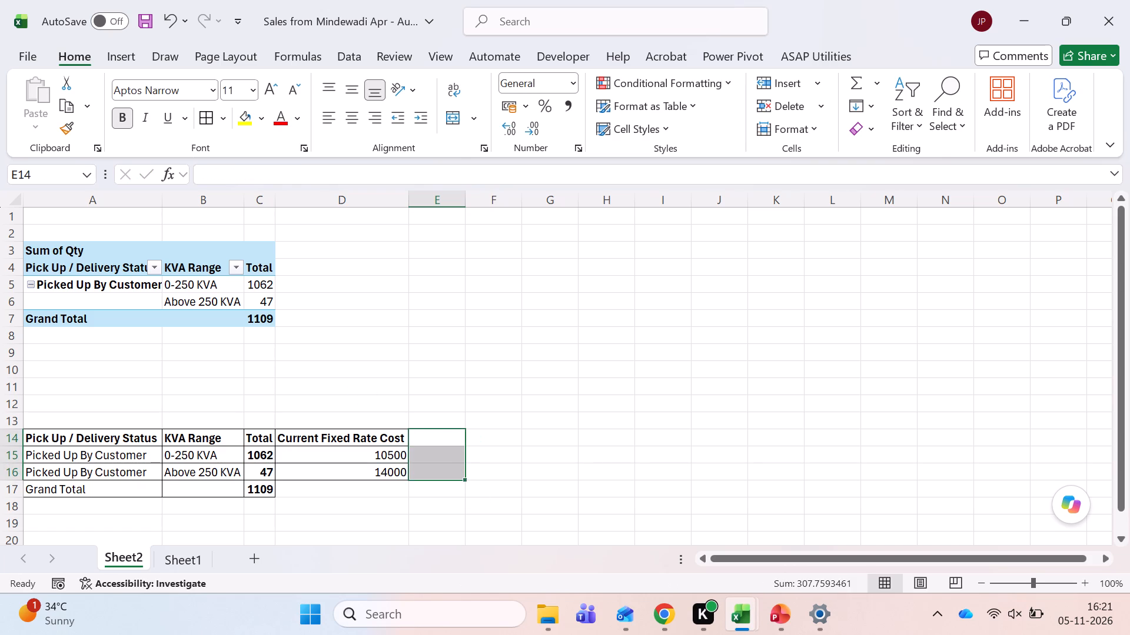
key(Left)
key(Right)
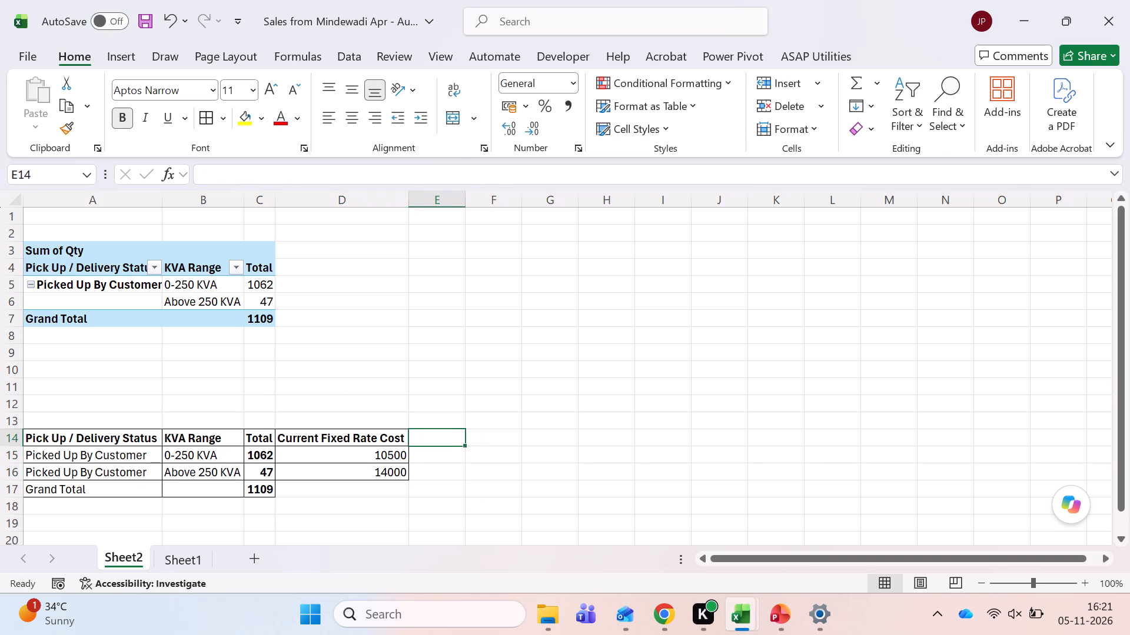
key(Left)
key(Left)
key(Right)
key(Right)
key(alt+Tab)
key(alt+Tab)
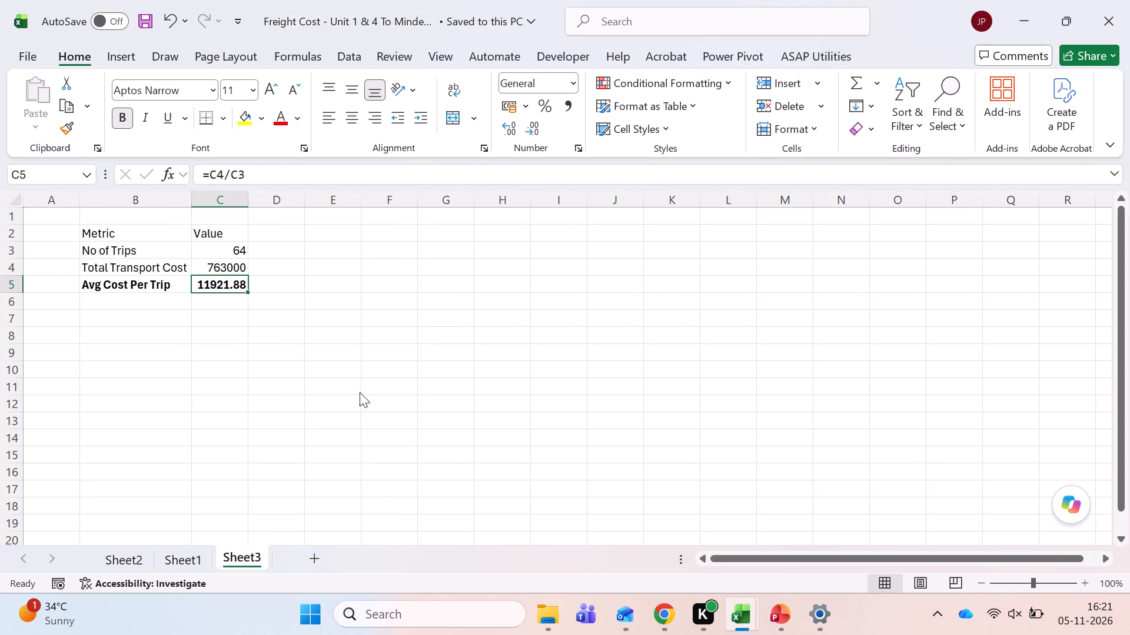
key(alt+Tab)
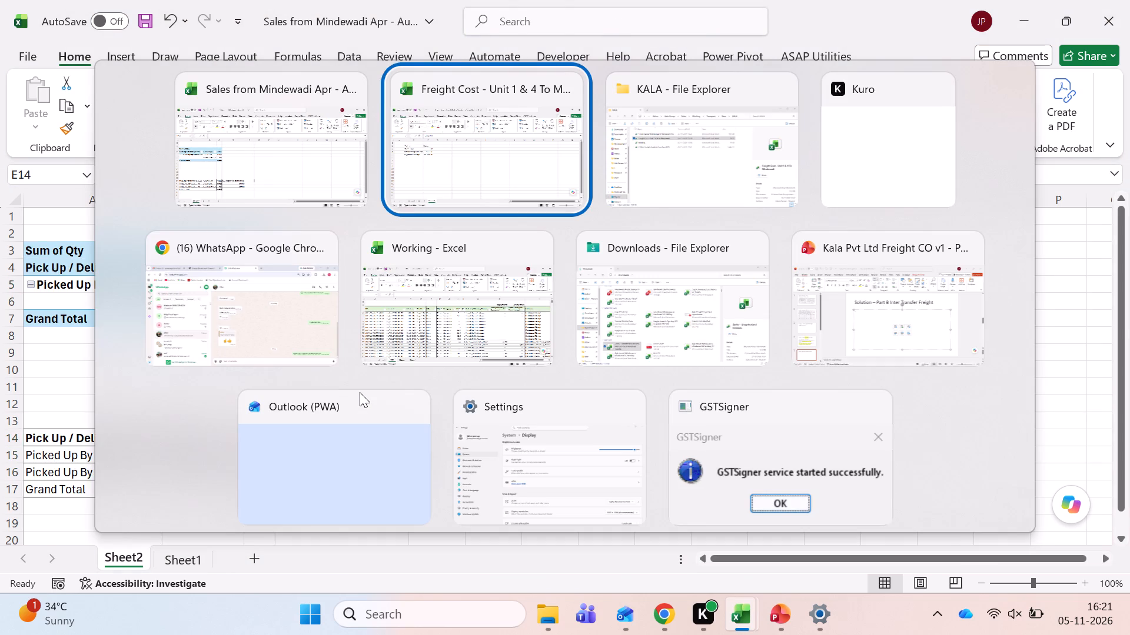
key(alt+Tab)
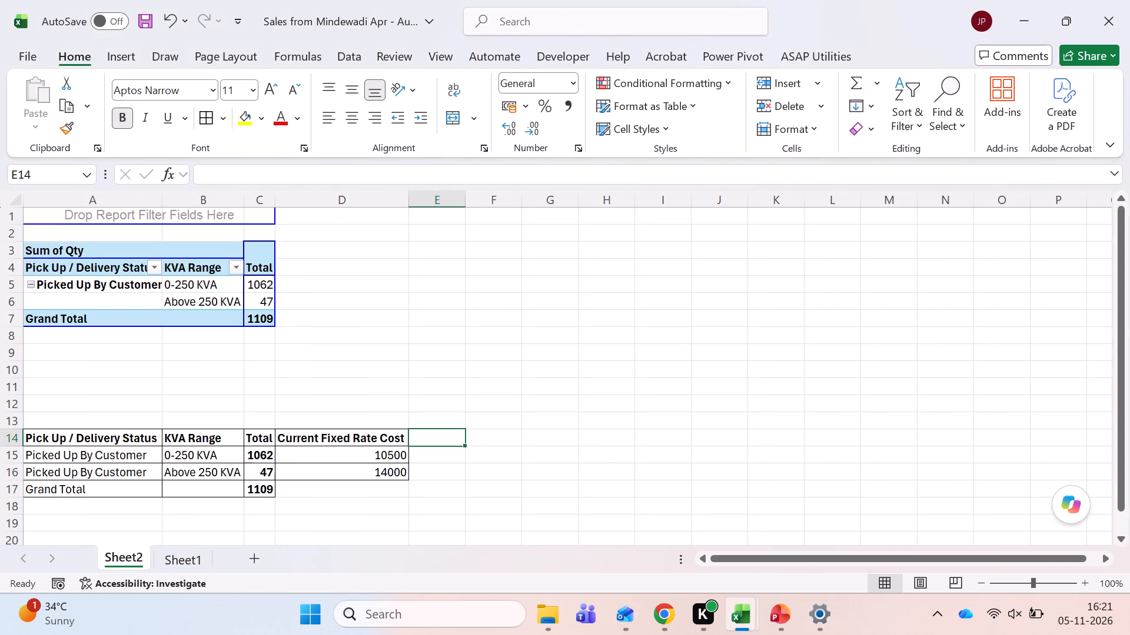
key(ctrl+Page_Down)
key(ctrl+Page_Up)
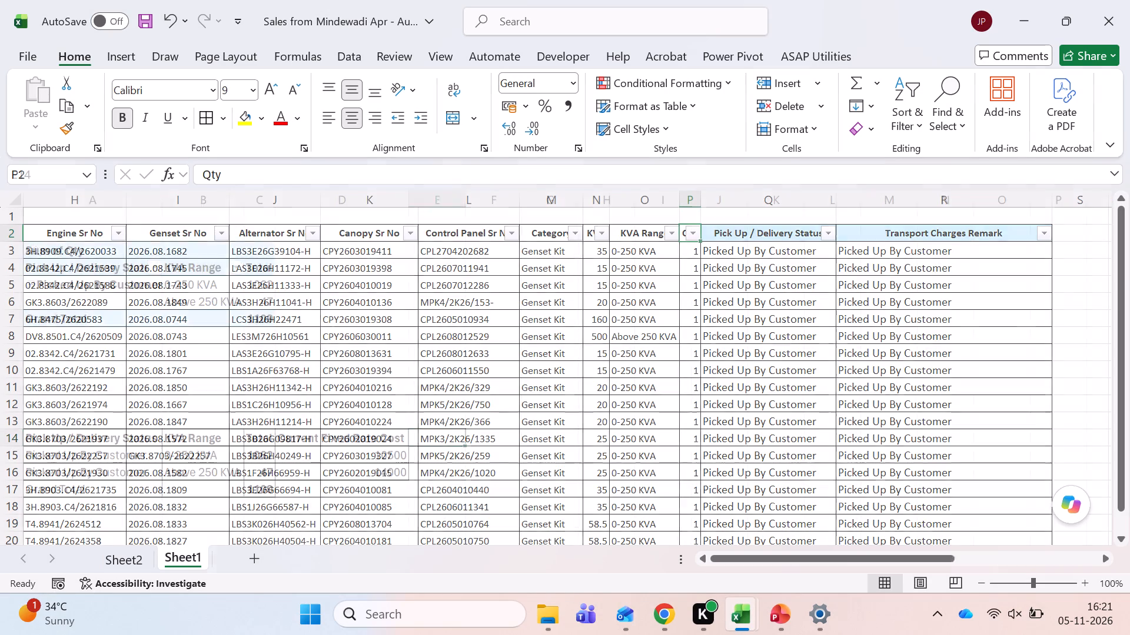
Save the Sales from Mindewadi workbook.
key(ctrl+s)
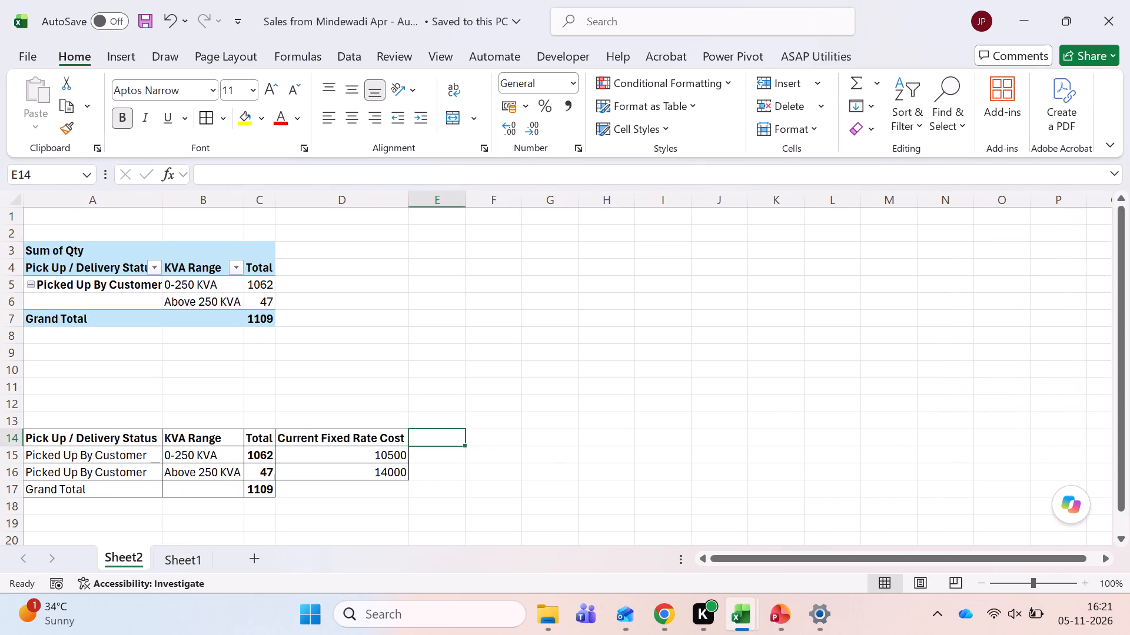
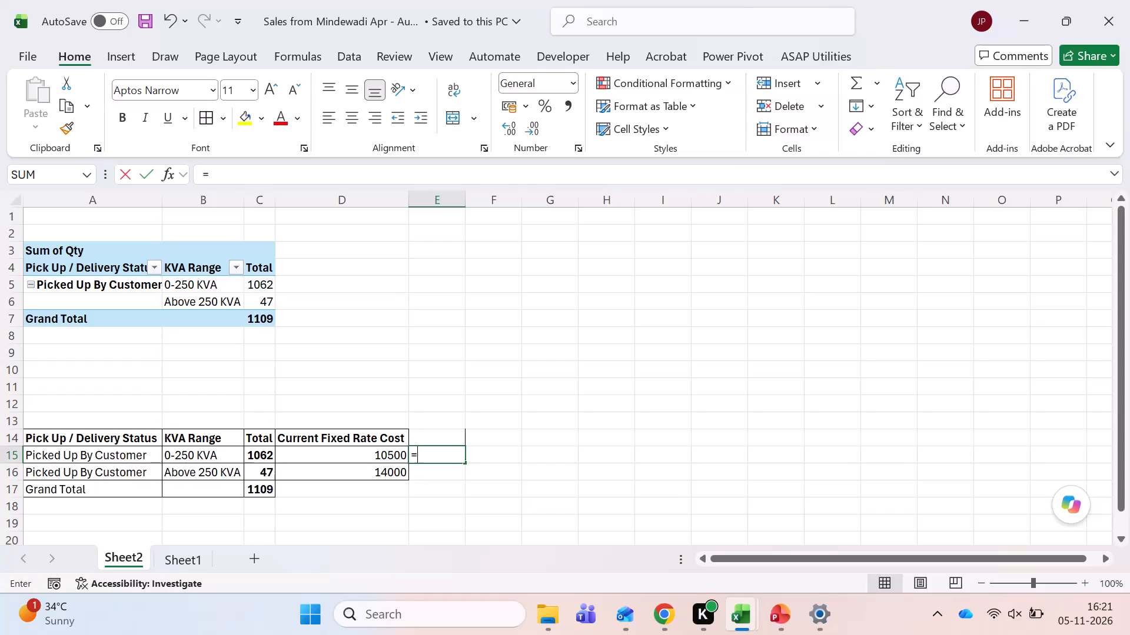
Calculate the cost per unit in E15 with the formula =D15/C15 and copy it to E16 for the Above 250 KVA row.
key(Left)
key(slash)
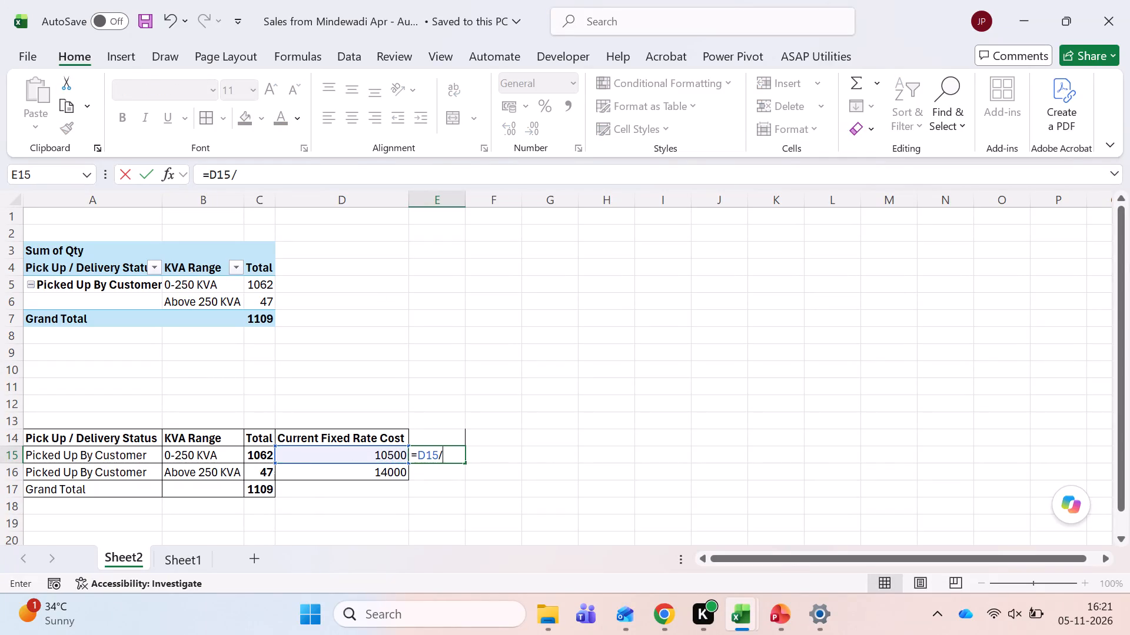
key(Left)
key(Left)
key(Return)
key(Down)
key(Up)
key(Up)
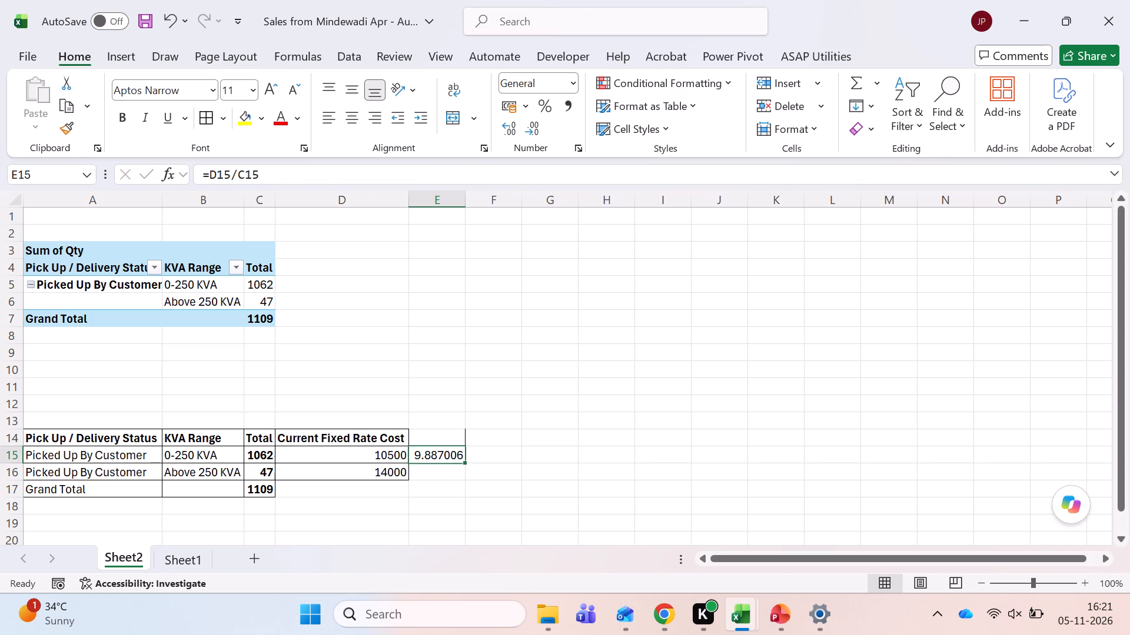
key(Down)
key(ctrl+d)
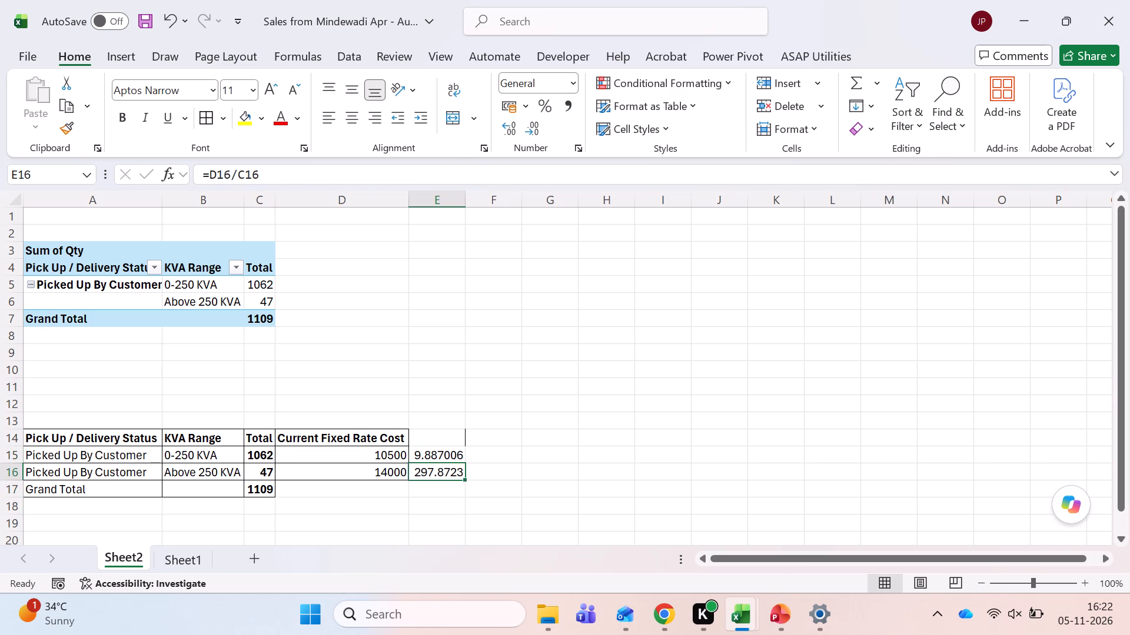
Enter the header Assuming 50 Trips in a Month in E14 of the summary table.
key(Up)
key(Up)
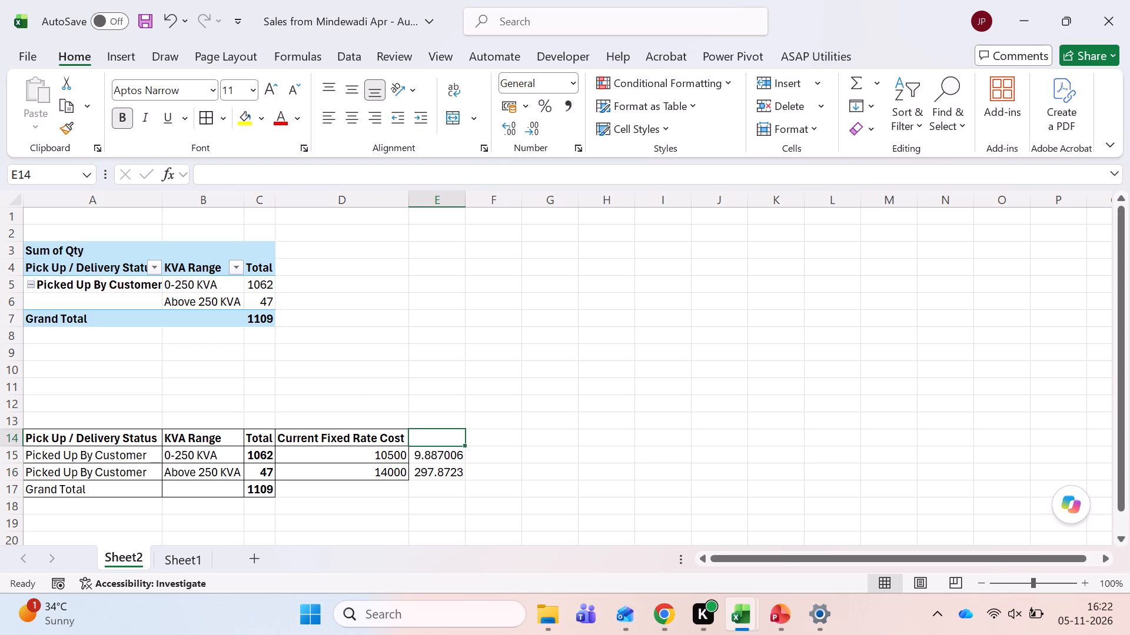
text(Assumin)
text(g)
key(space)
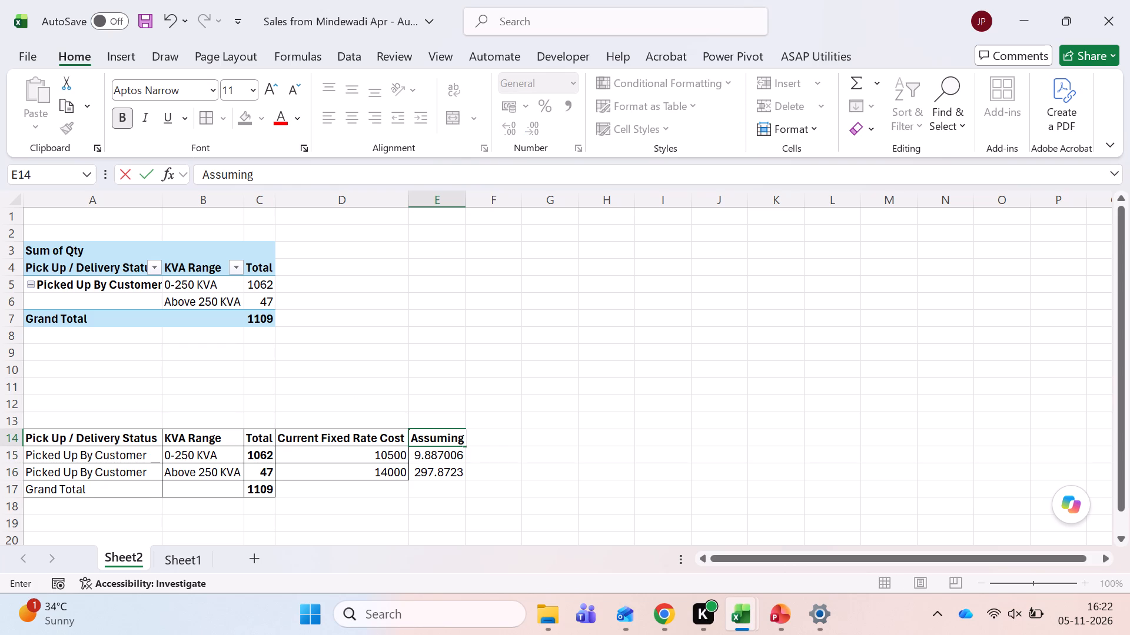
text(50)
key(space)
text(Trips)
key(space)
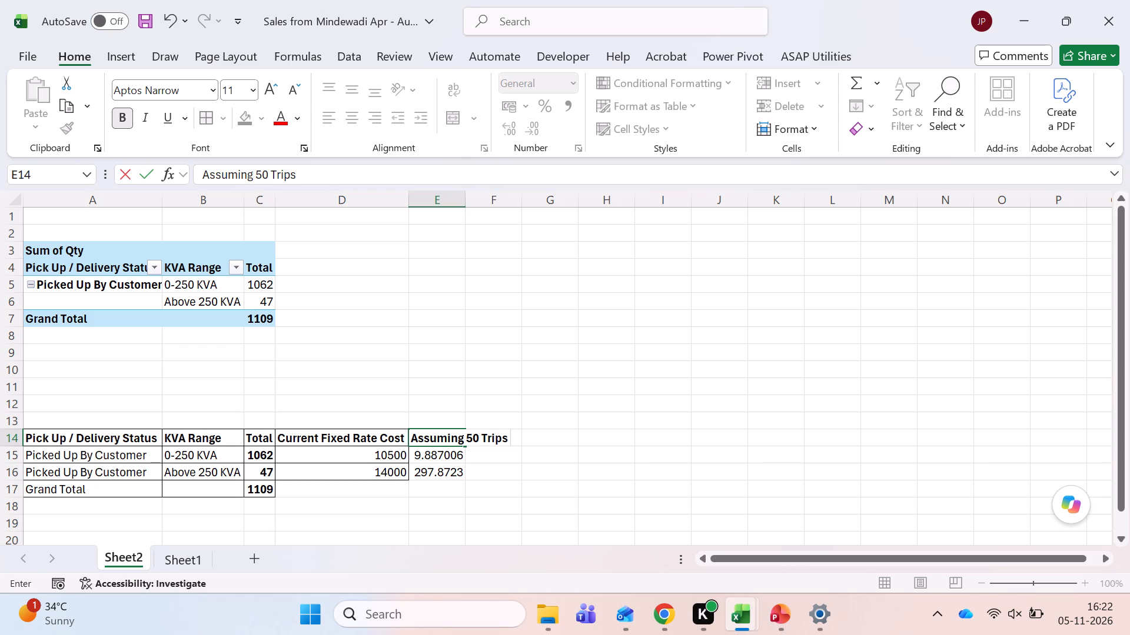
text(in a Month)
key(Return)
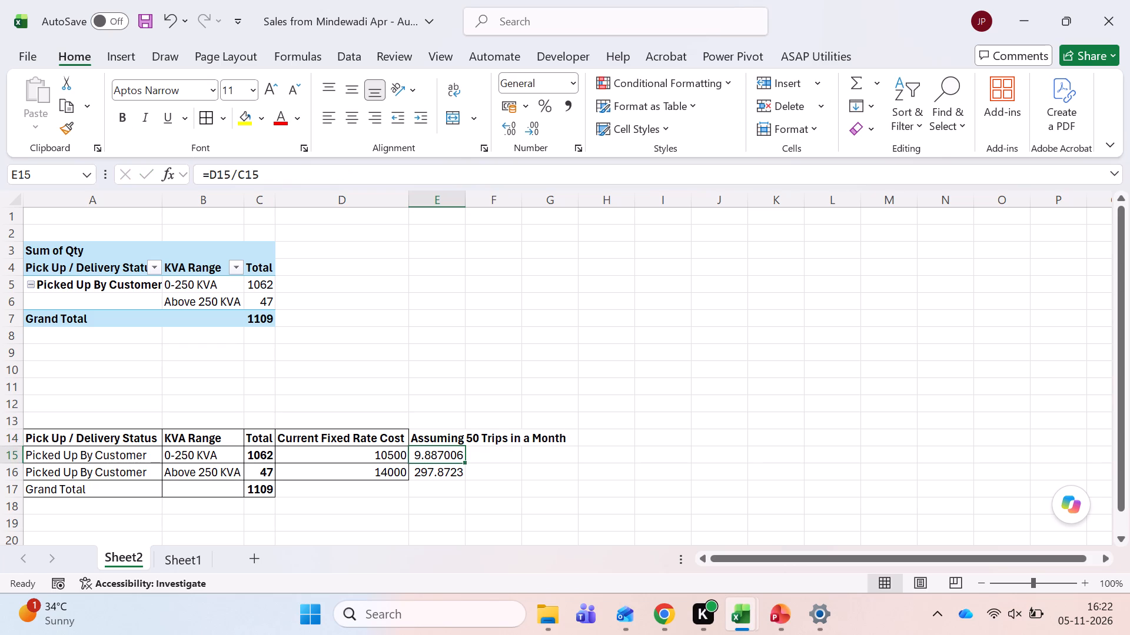
Enter the monthly trips as 50 in E15 for 0-250 KVA and 25 in E16 for Above 250 KVA.
text(50)
key(Return)
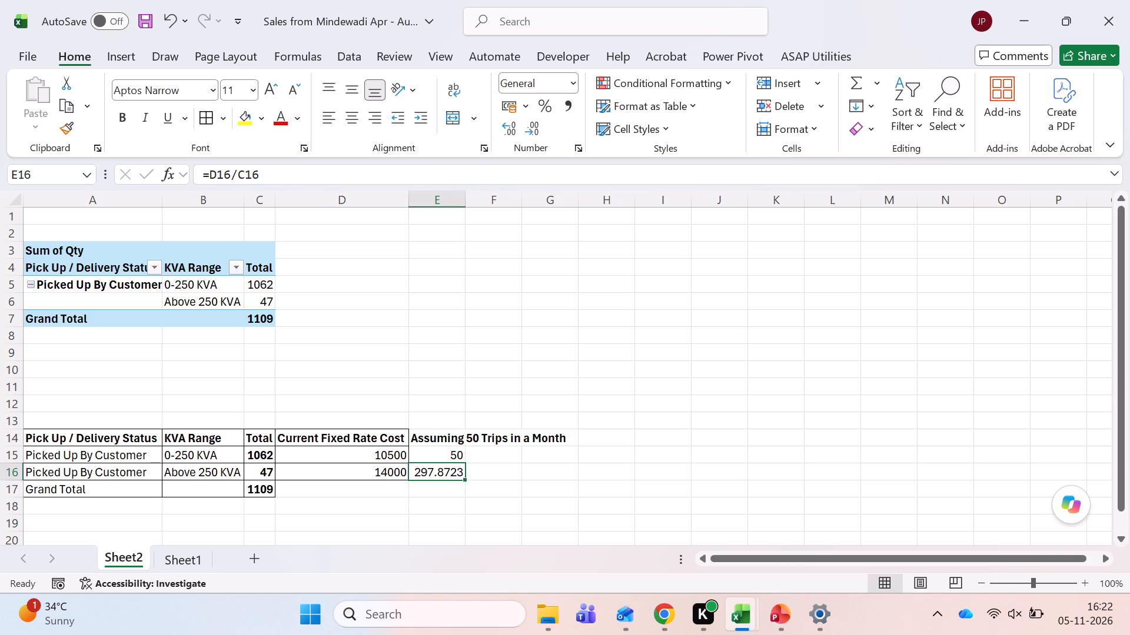
key(2)
key(5)
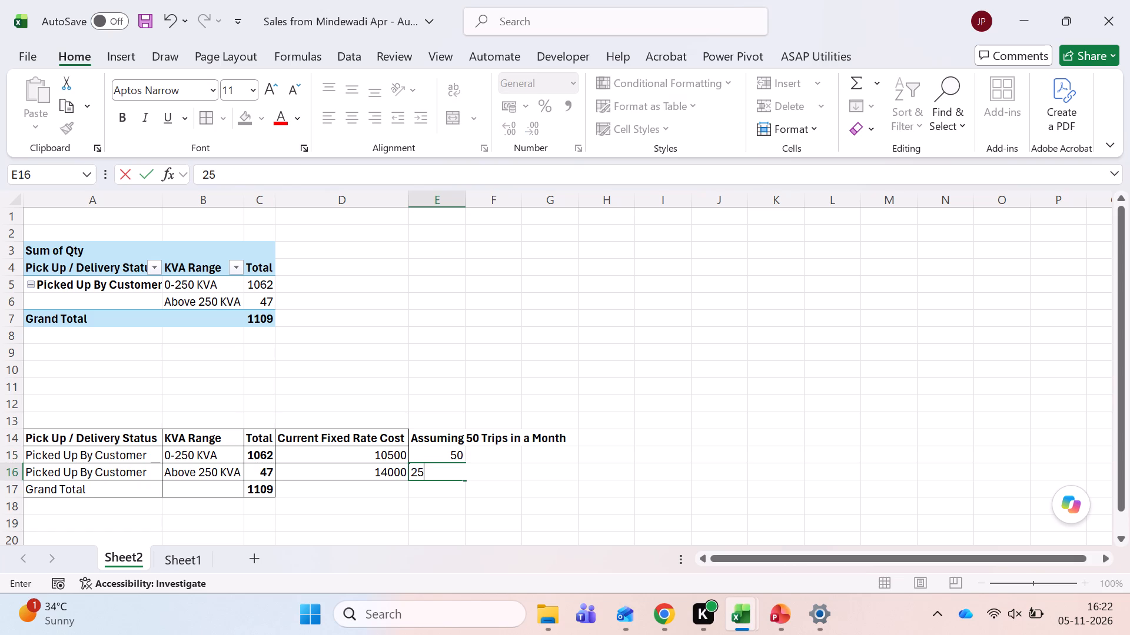
key(Return)
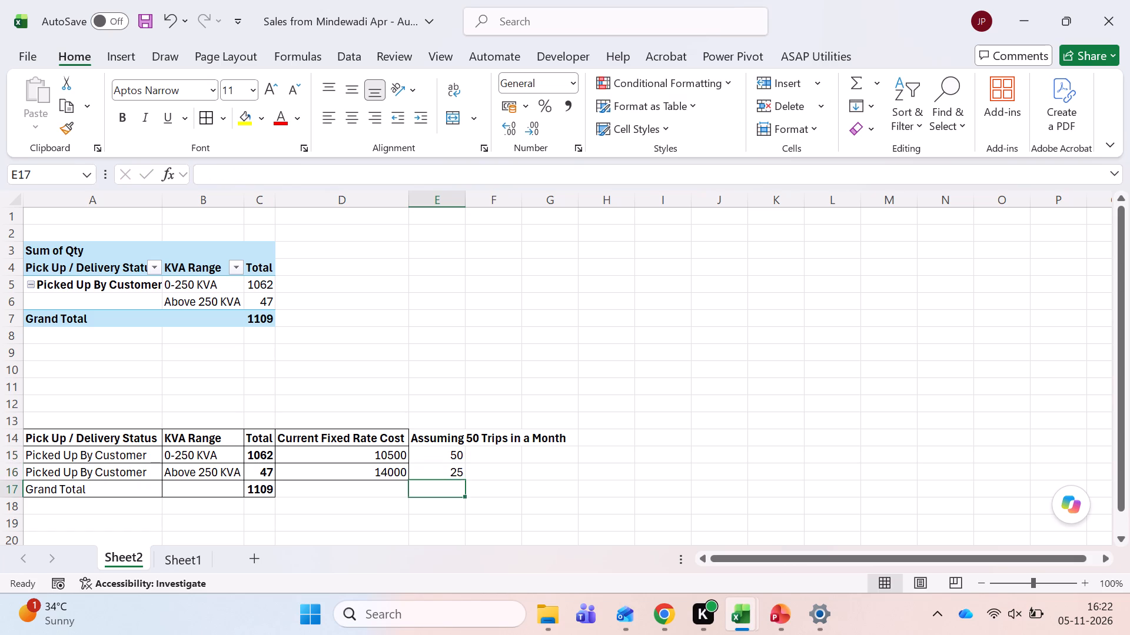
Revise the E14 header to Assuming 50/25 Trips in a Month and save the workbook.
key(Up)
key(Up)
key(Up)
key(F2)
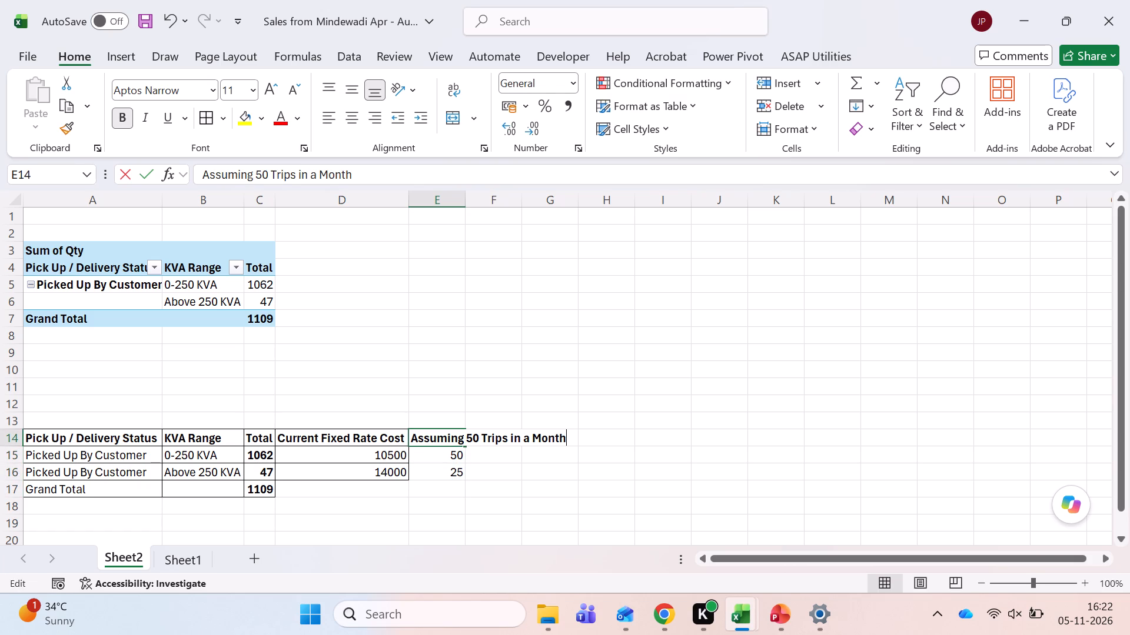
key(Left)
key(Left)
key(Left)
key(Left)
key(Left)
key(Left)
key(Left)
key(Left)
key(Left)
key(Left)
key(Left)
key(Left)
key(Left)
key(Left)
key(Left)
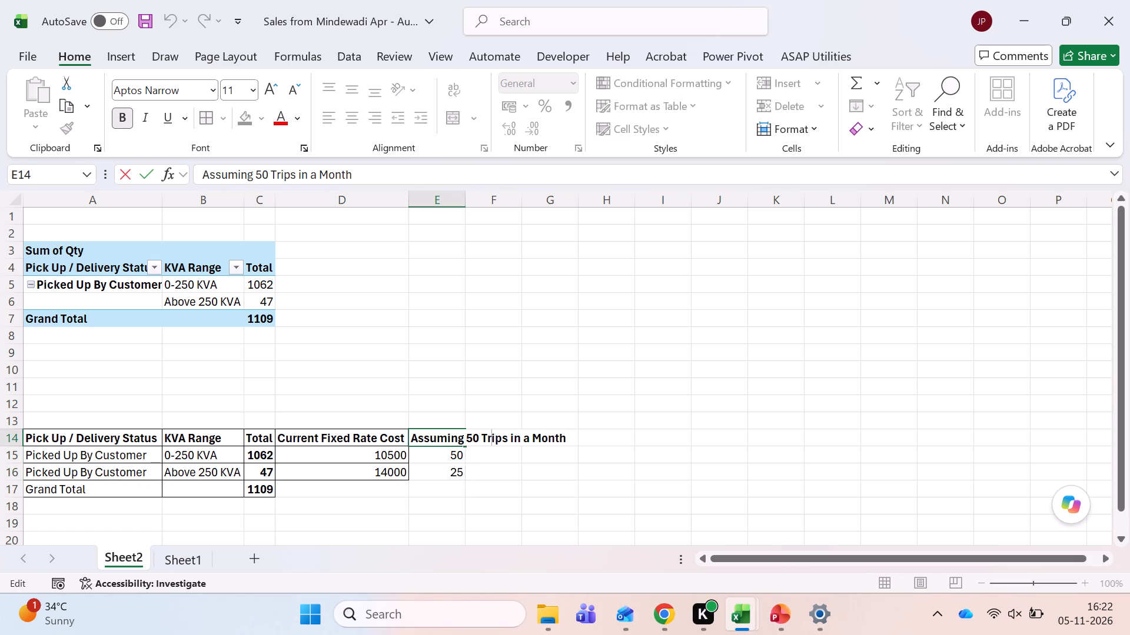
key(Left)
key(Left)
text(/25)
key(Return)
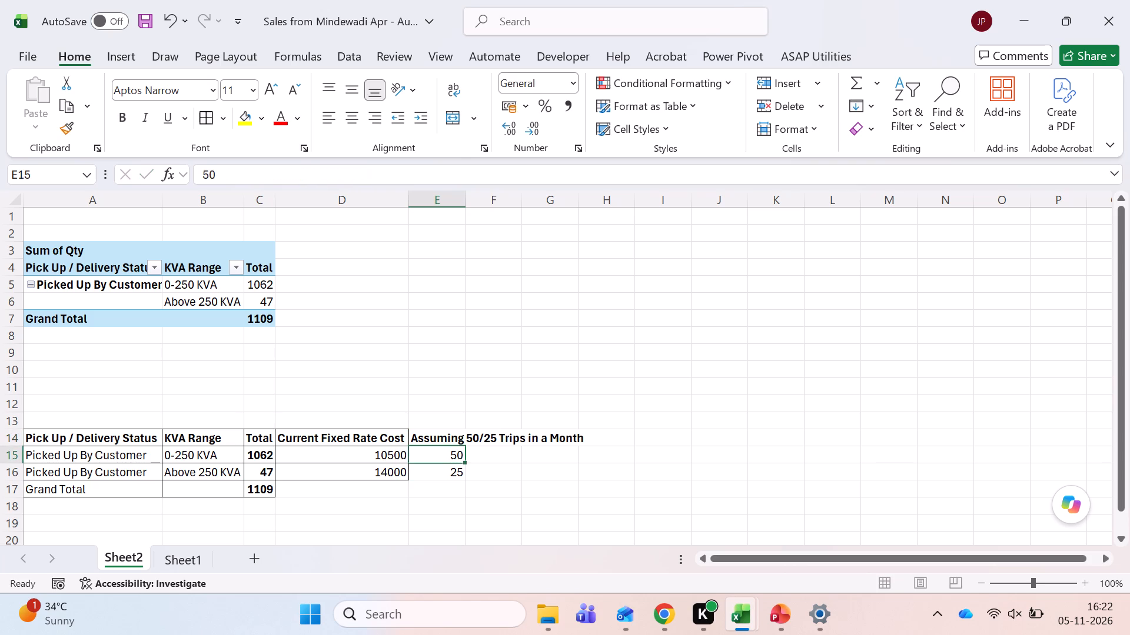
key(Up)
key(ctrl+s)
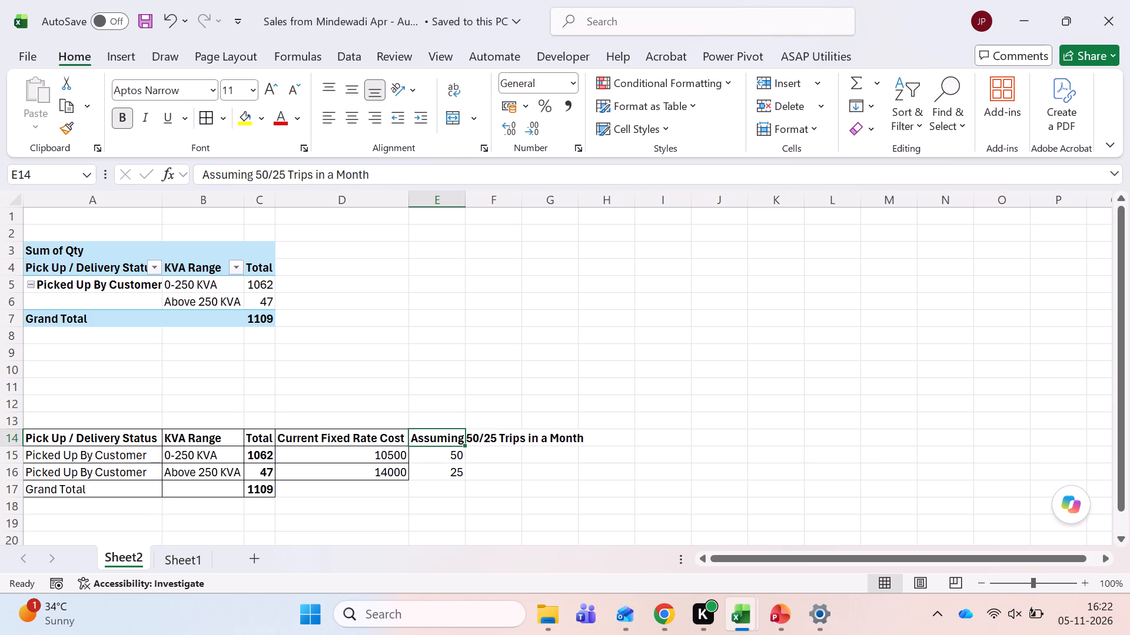
Replace the E14 header with Trips in a Month and autofit column E to its contents.
text(Trips in a Mon)
text(th)
key(Return)
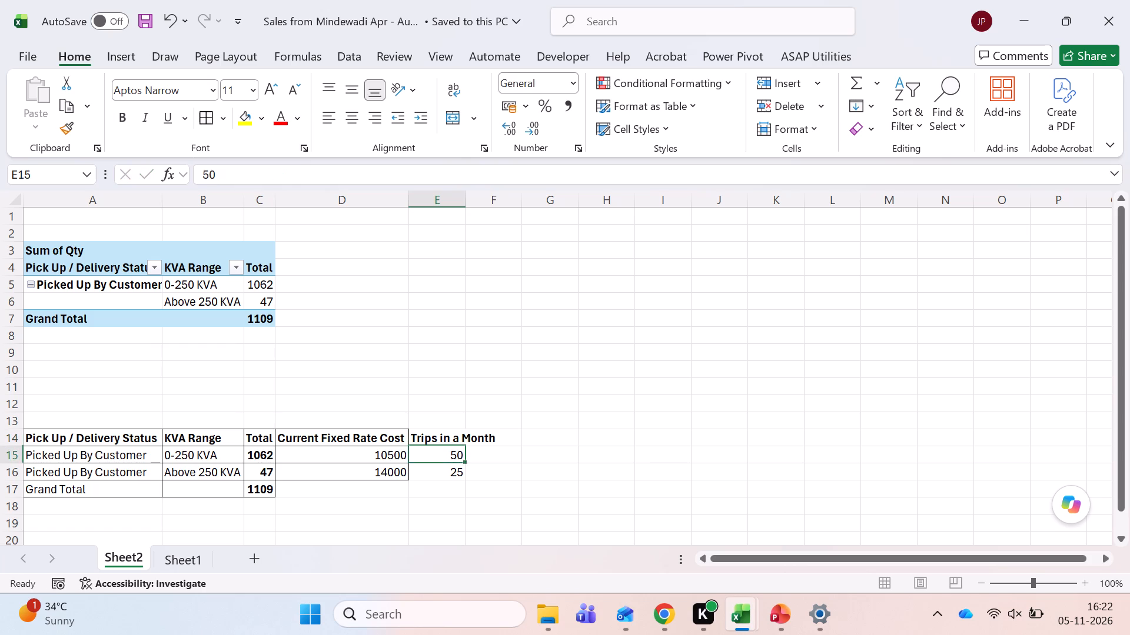
double_click(464, 203)
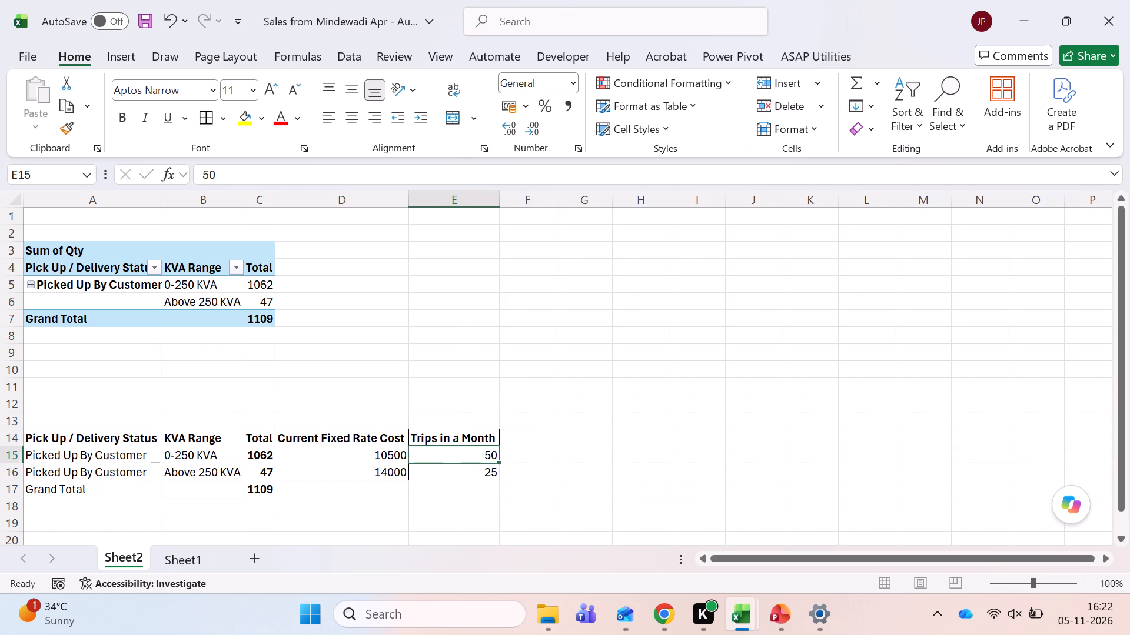
Apply all borders to the Trips in a Month cells E14:E16 and save the workbook.
key(Up)
key(shift+Down)
key(shift+Down)
key(alt+h)
text(ba)
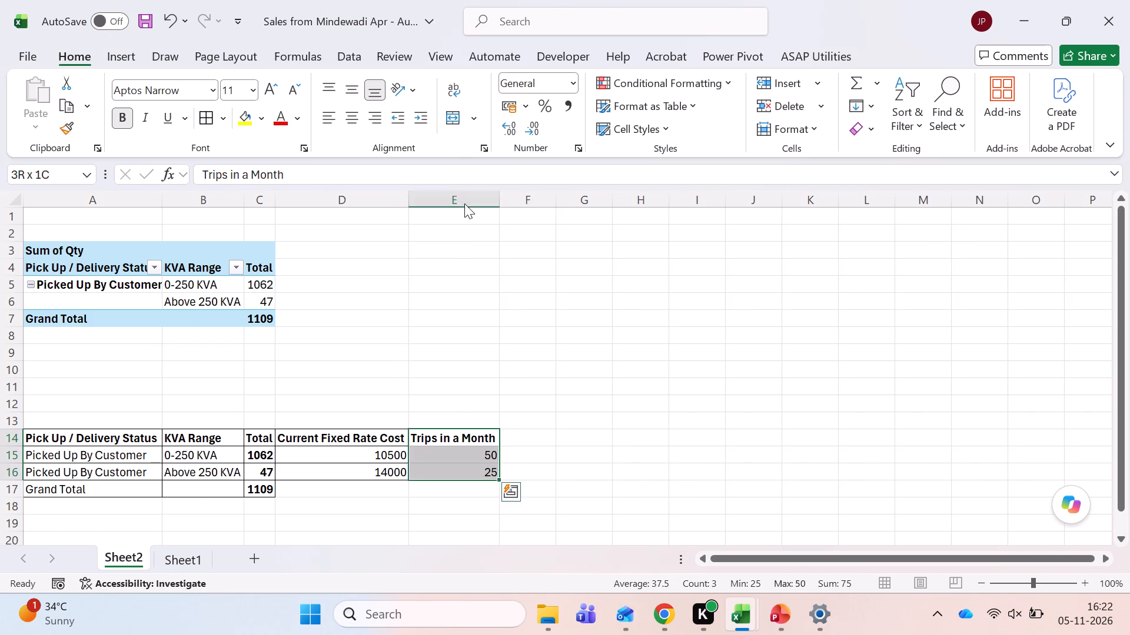
key(Down)
key(Down)
key(Down)
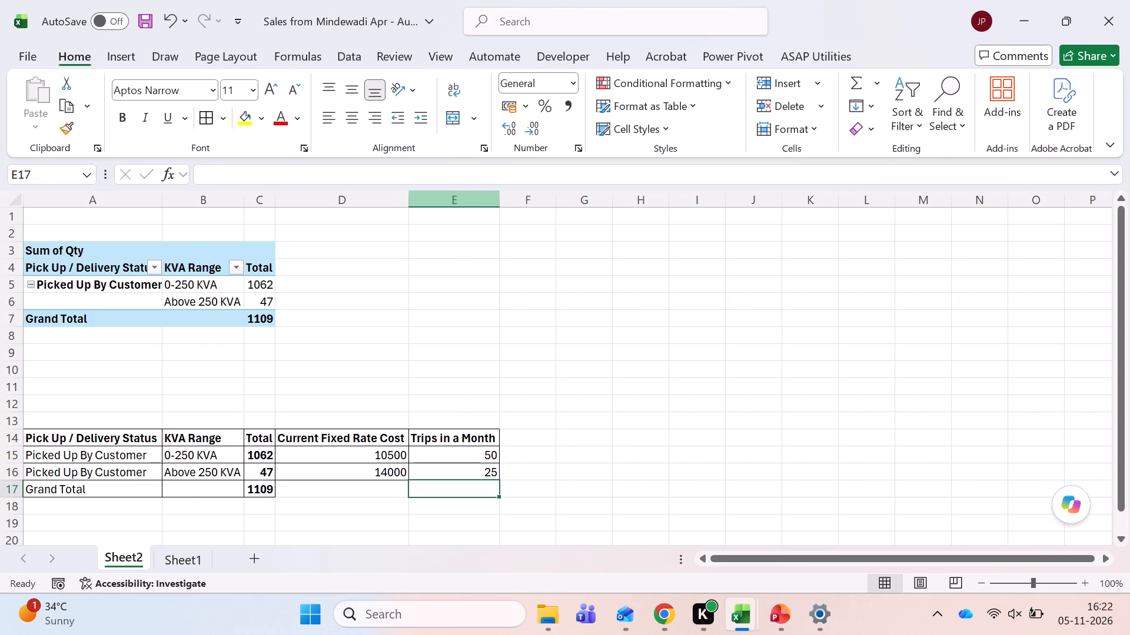
key(ctrl+s)
Switch to File Explorer and look through the recent files in the Downloads folder for the freight cost working.
key(alt+Tab)
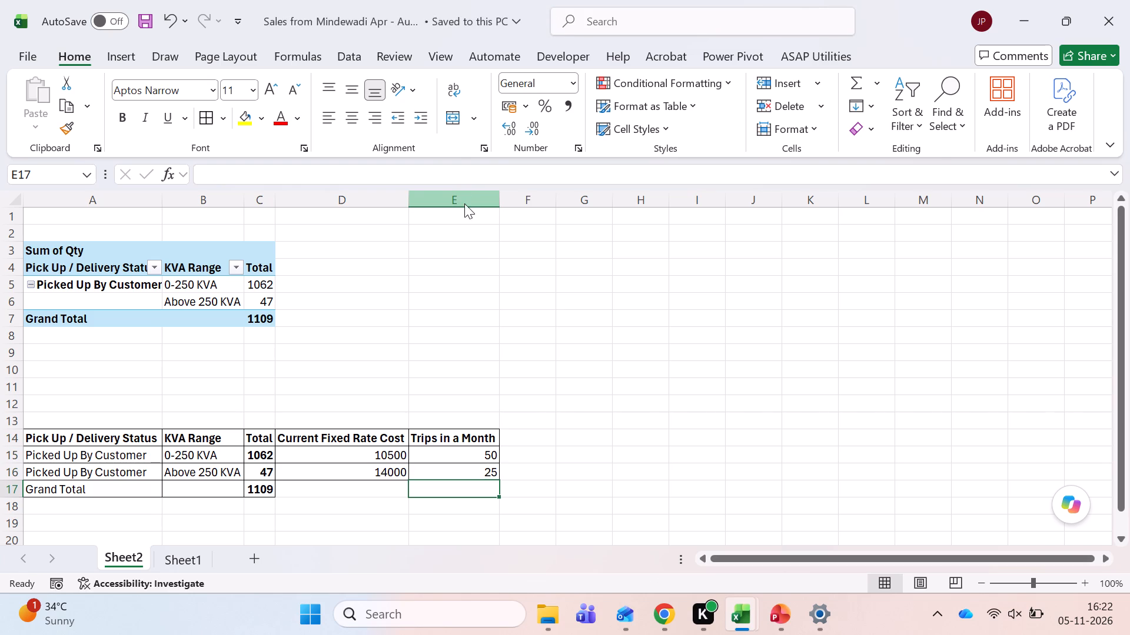
key(alt+Tab)
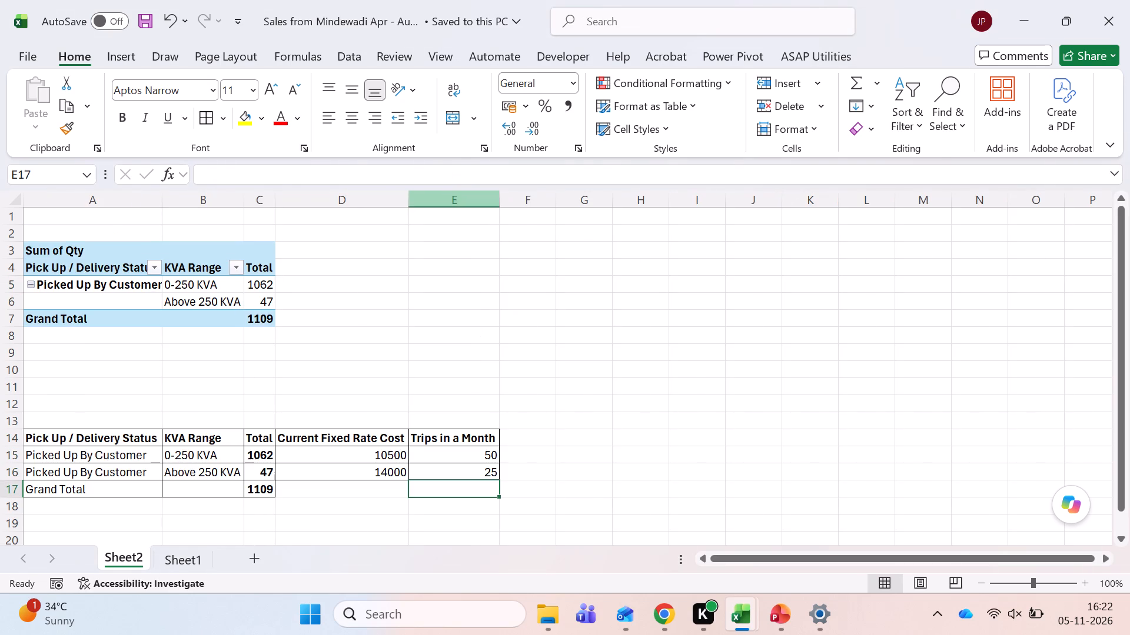
click(549, 611)
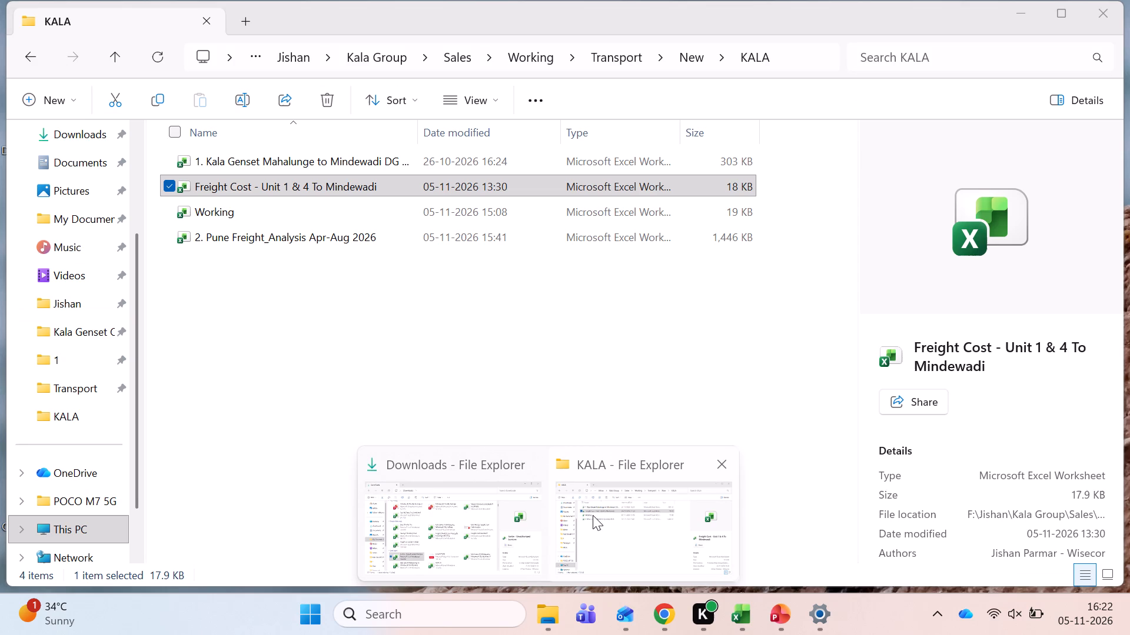
click(457, 527)
scroll(426, 325, up, 5)
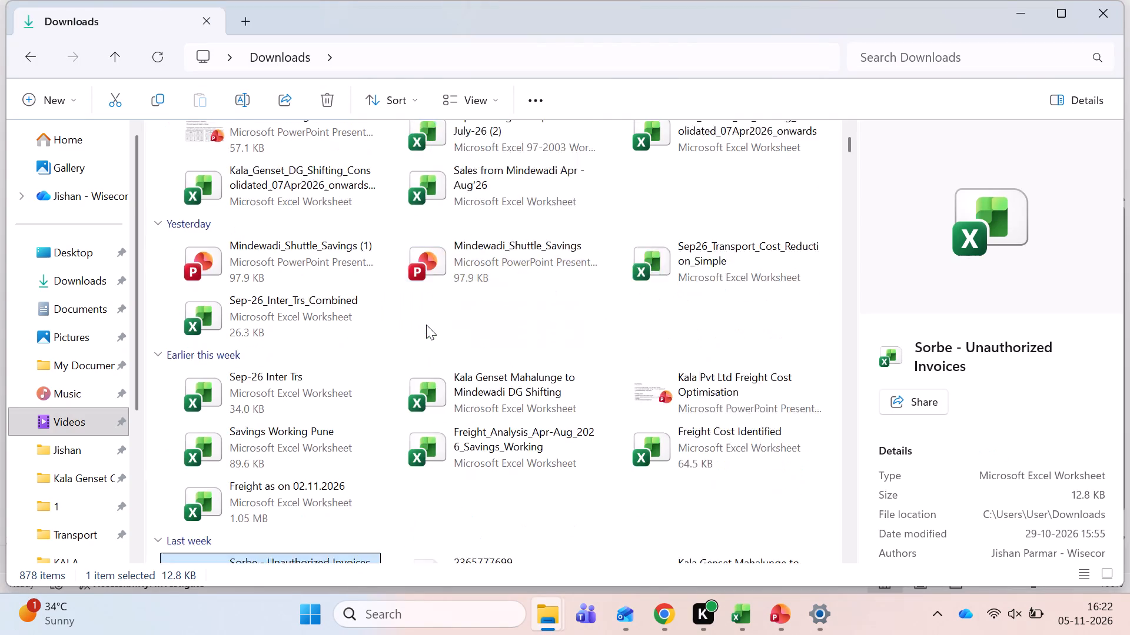
scroll(426, 325, up, 7)
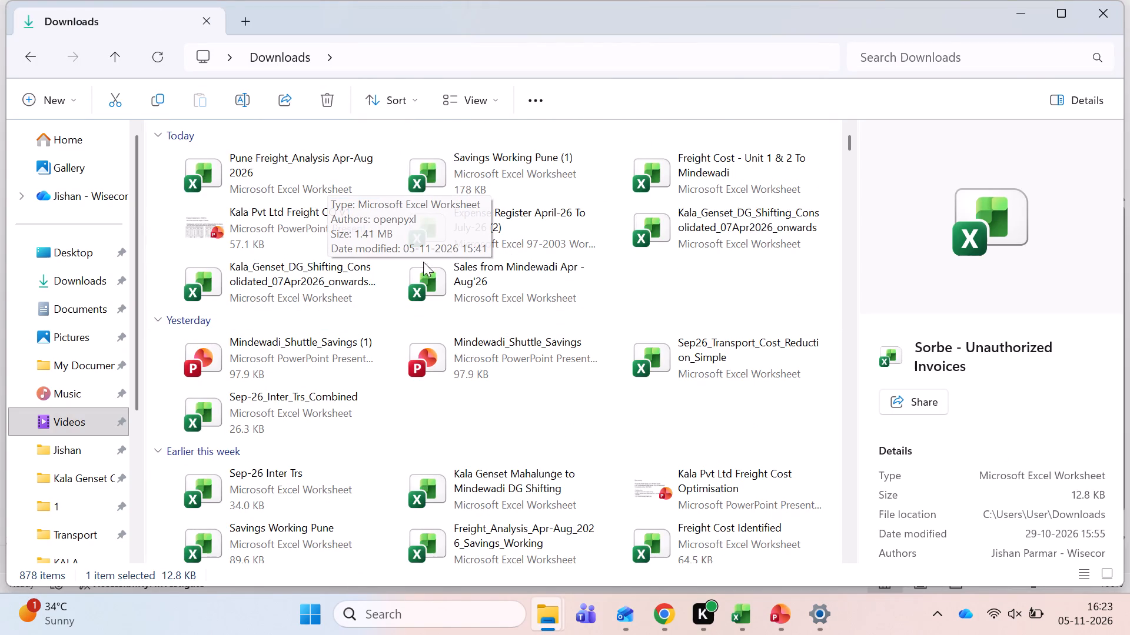
Open the freight workbook containing Annx 1 from the desktop and examine the trips per truck in Sheet1's Diesel Cost Working table.
key(super+d)
double_click(305, 26)
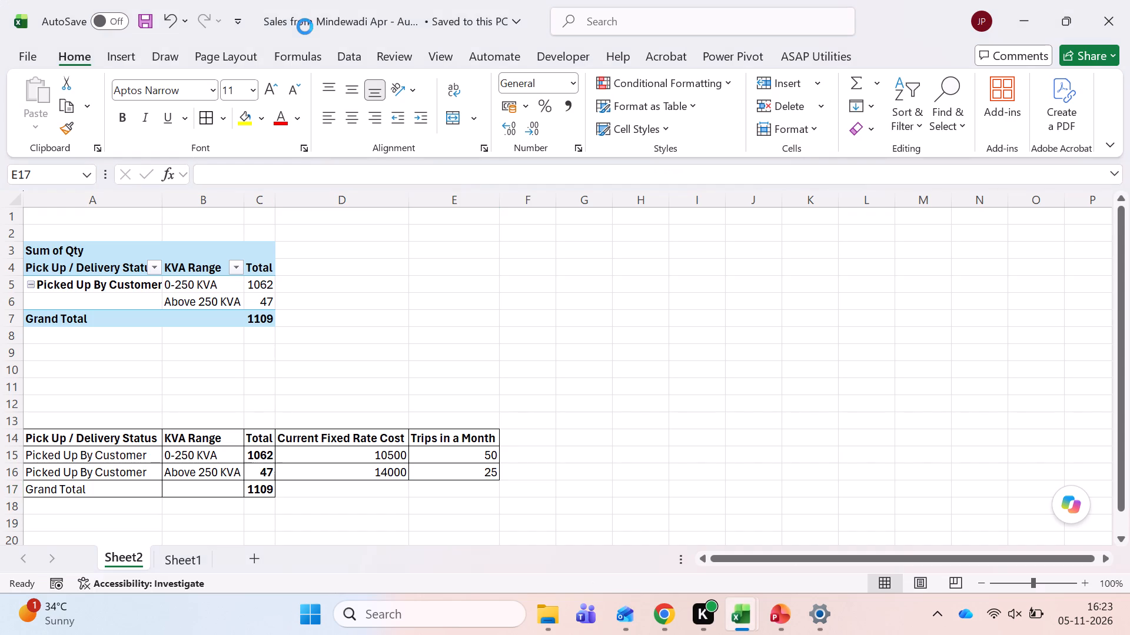
scroll(387, 413, down, 1)
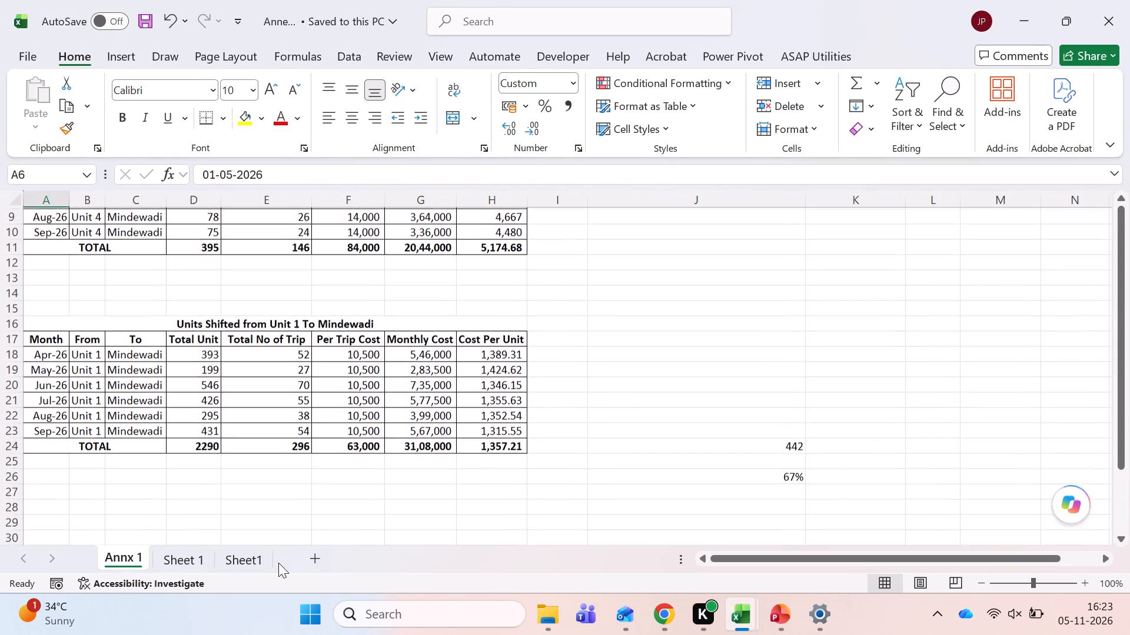
click(272, 556)
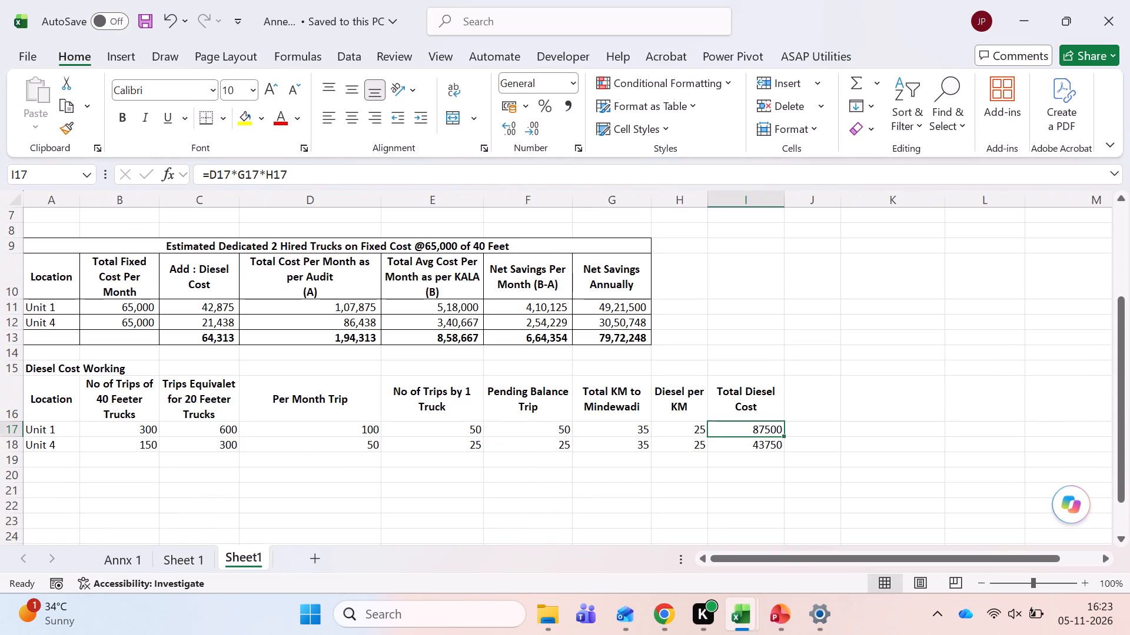
click(453, 423)
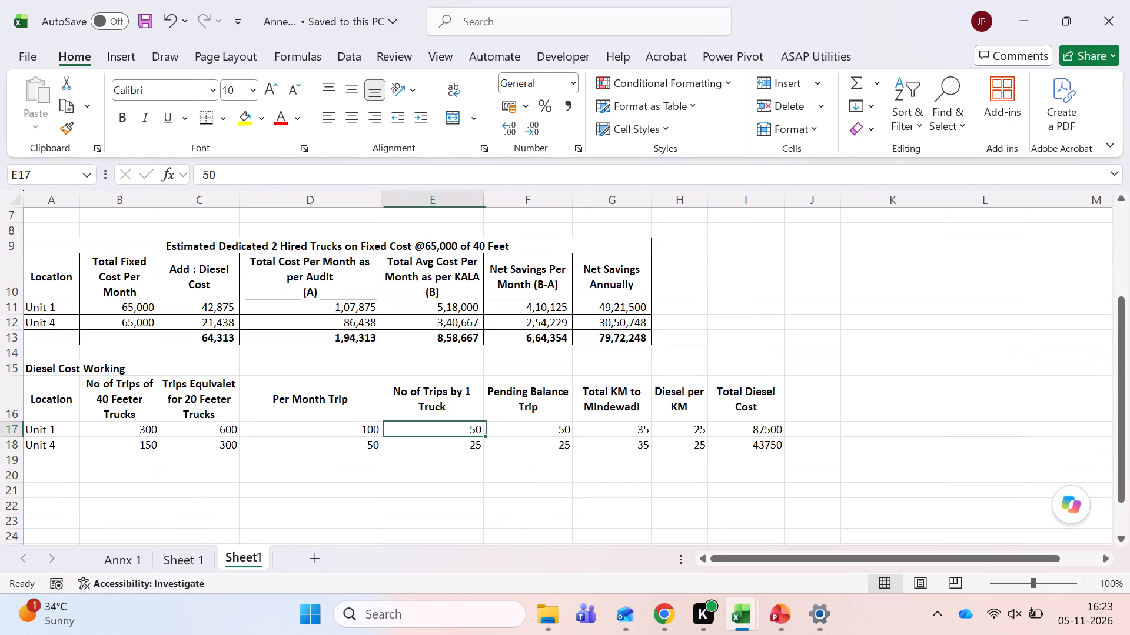
scroll(372, 484, up, 1)
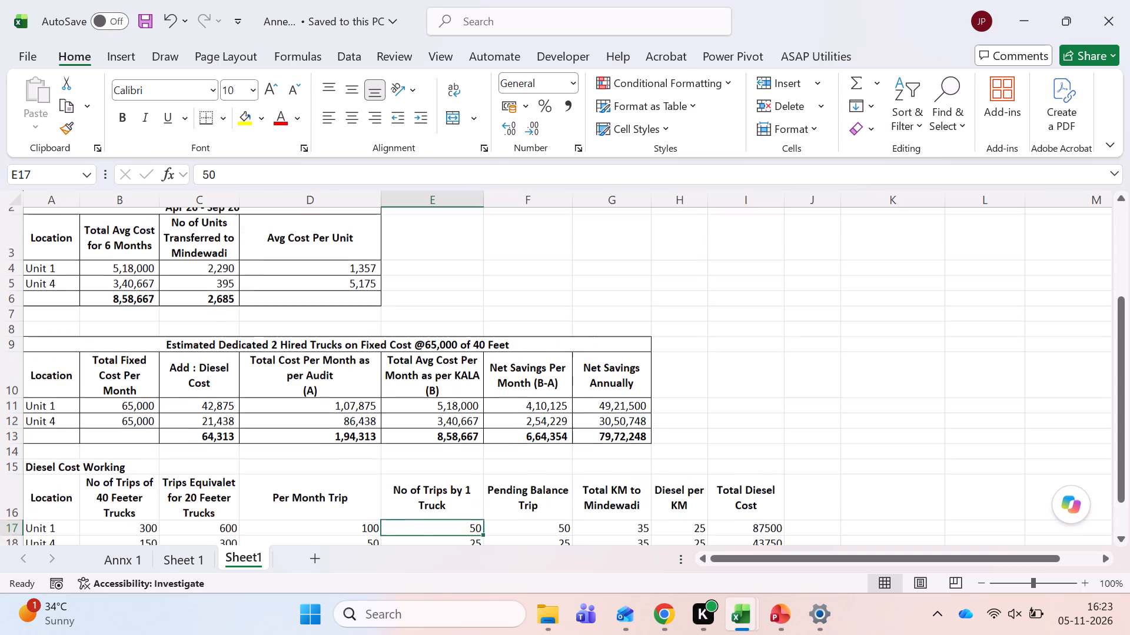
scroll(372, 484, up, 1)
scroll(372, 484, down, 1)
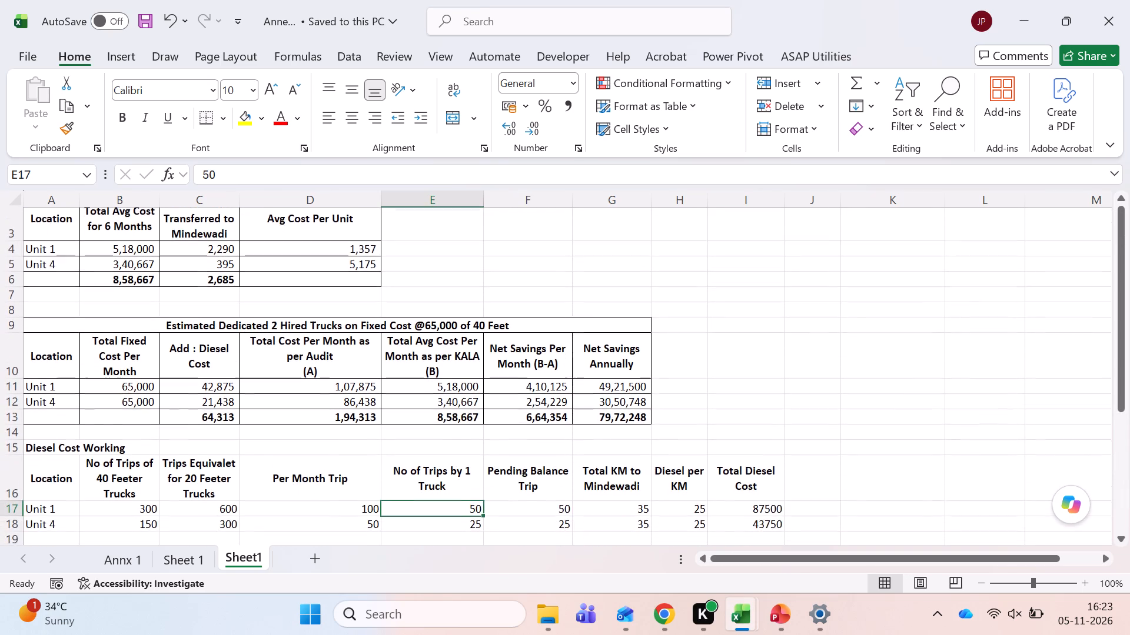
scroll(372, 484, down, 1)
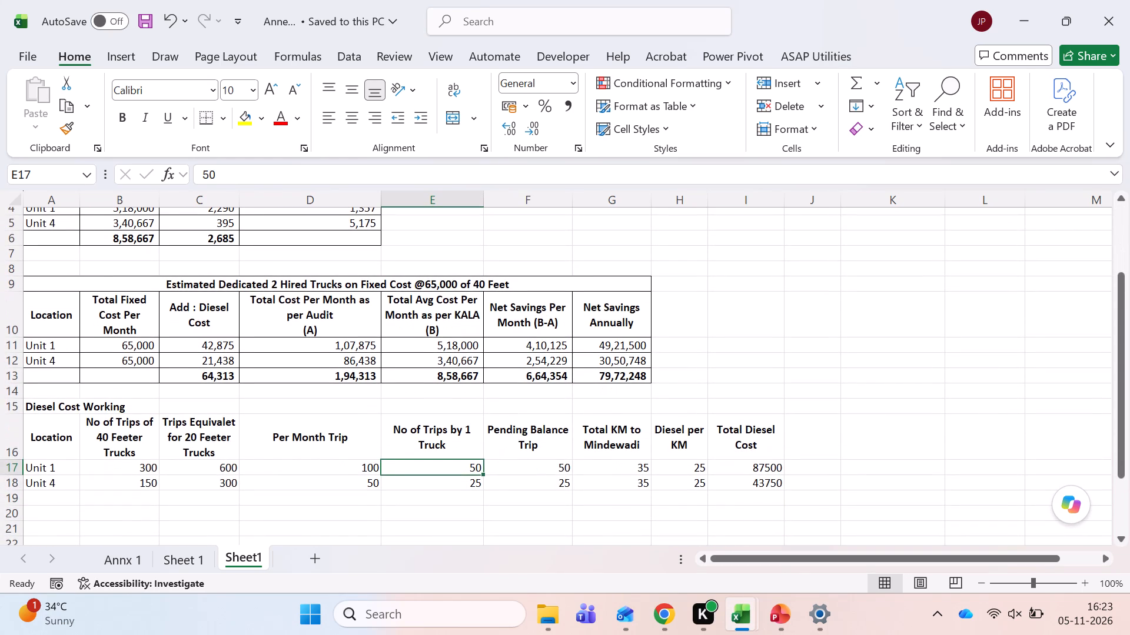
Switch back to the Sales from Mindewadi workbook and go to the empty header cell F14 beside Trips in a Month.
key(alt+Tab)
key(Up)
key(Up)
key(Up)
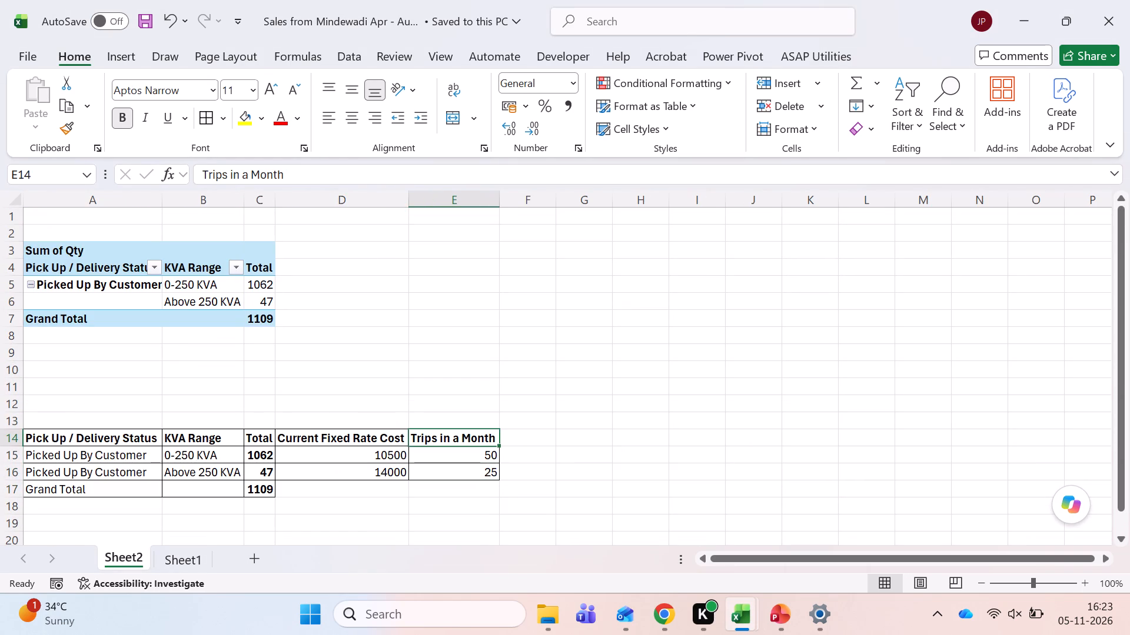
key(Down)
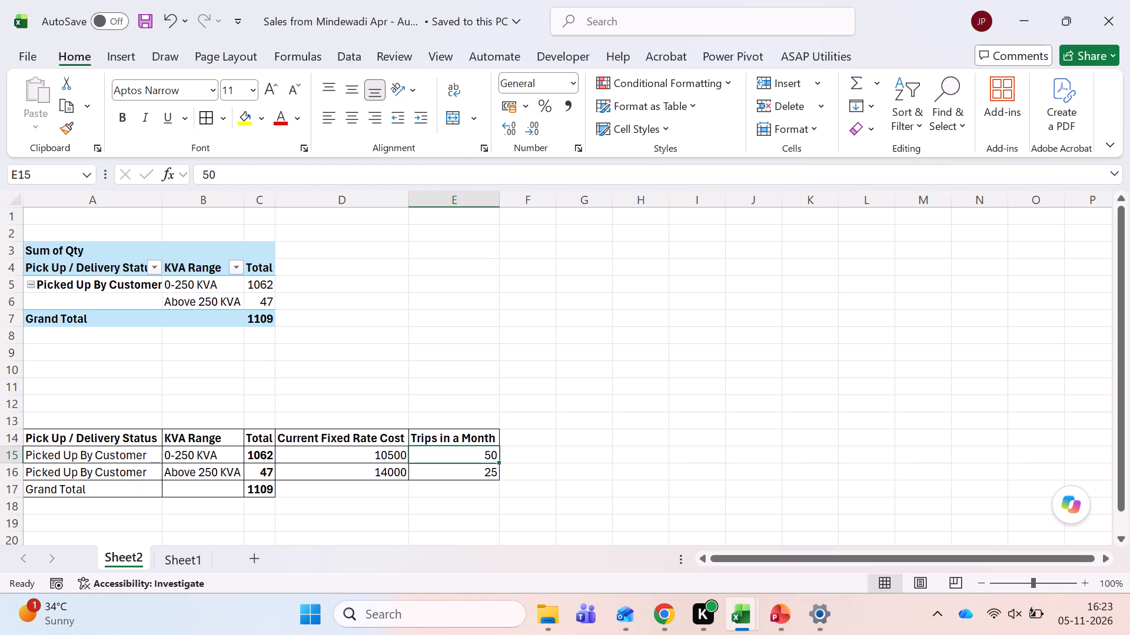
key(Right)
key(Up)
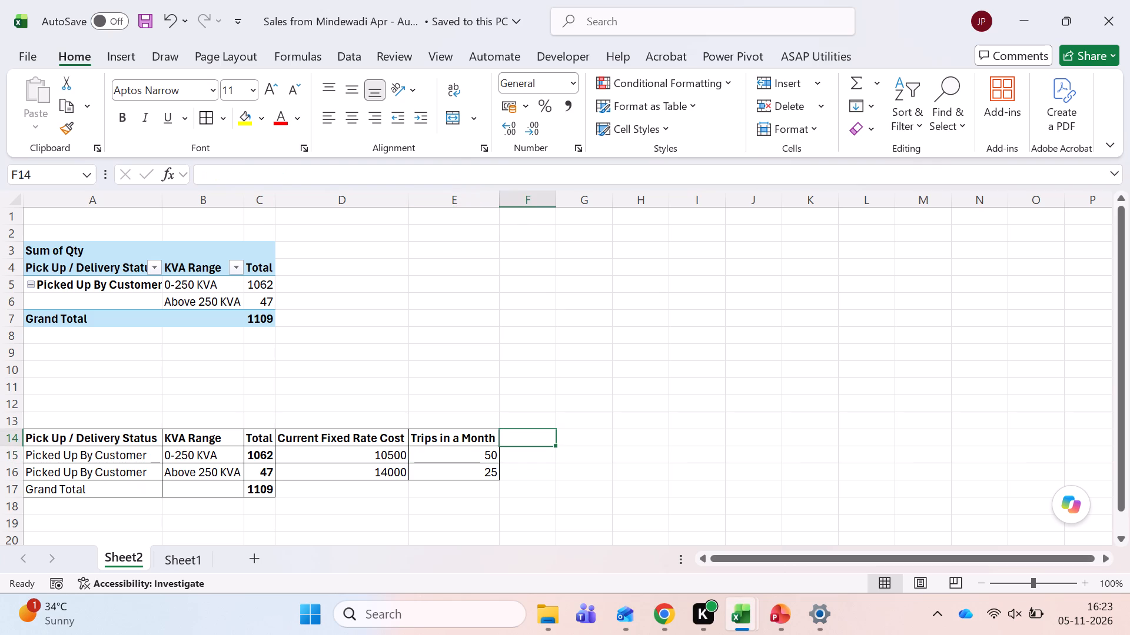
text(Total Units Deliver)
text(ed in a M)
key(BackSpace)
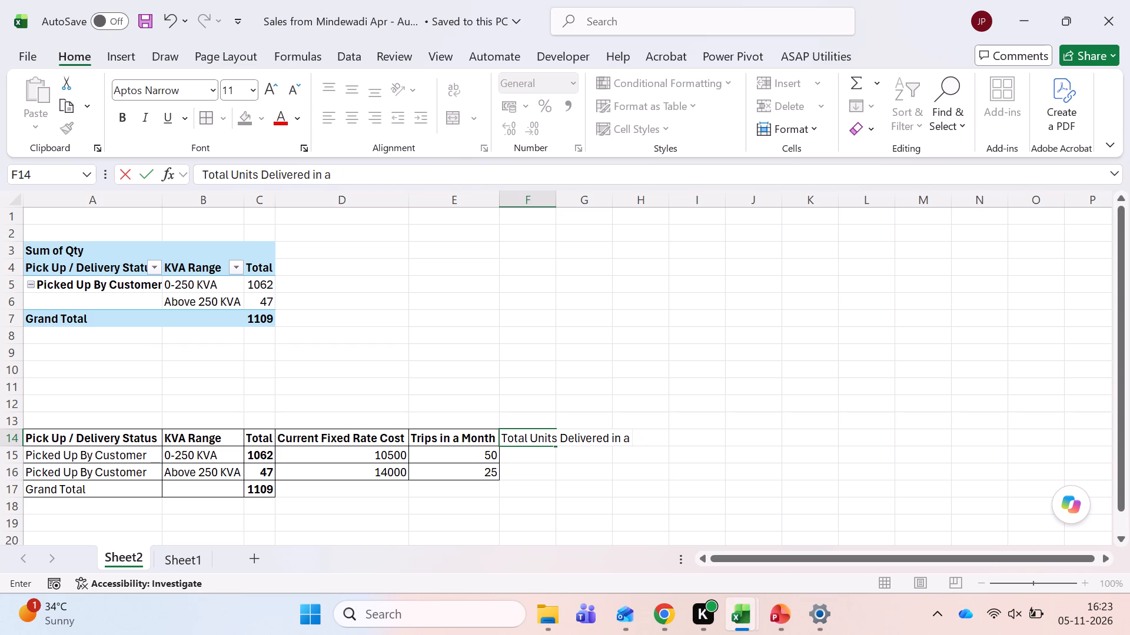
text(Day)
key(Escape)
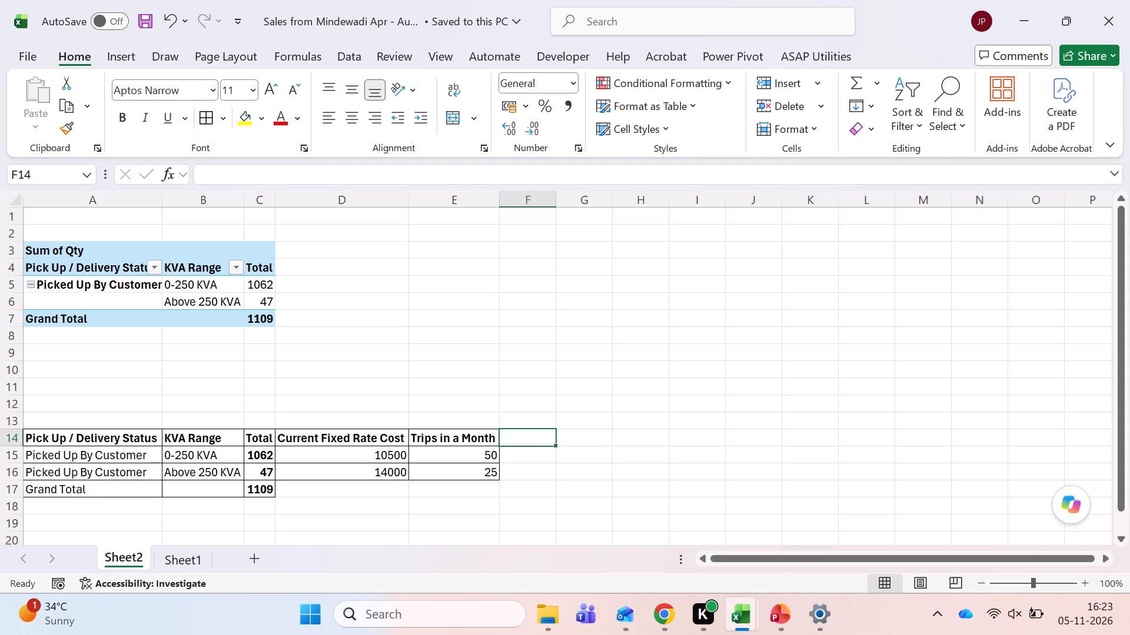
Enter the header Total Trip Cost in F14 and calculate fixed rate cost times monthly trips in F15:F16.
text(Total Trip Cost)
key(Return)
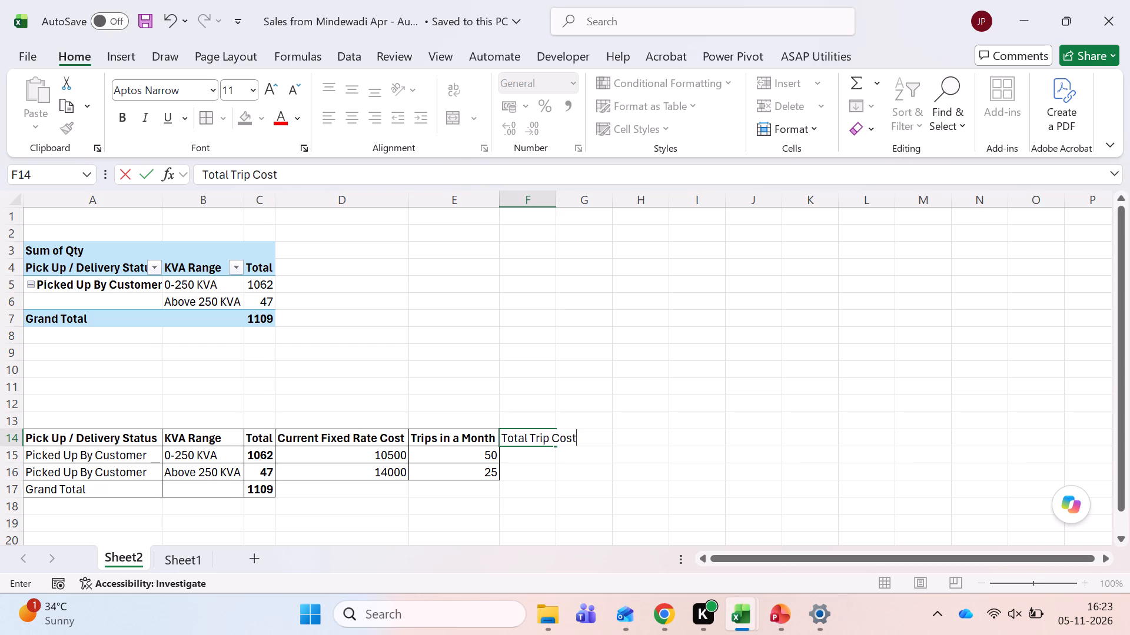
key(equal)
key(Left)
key(Left)
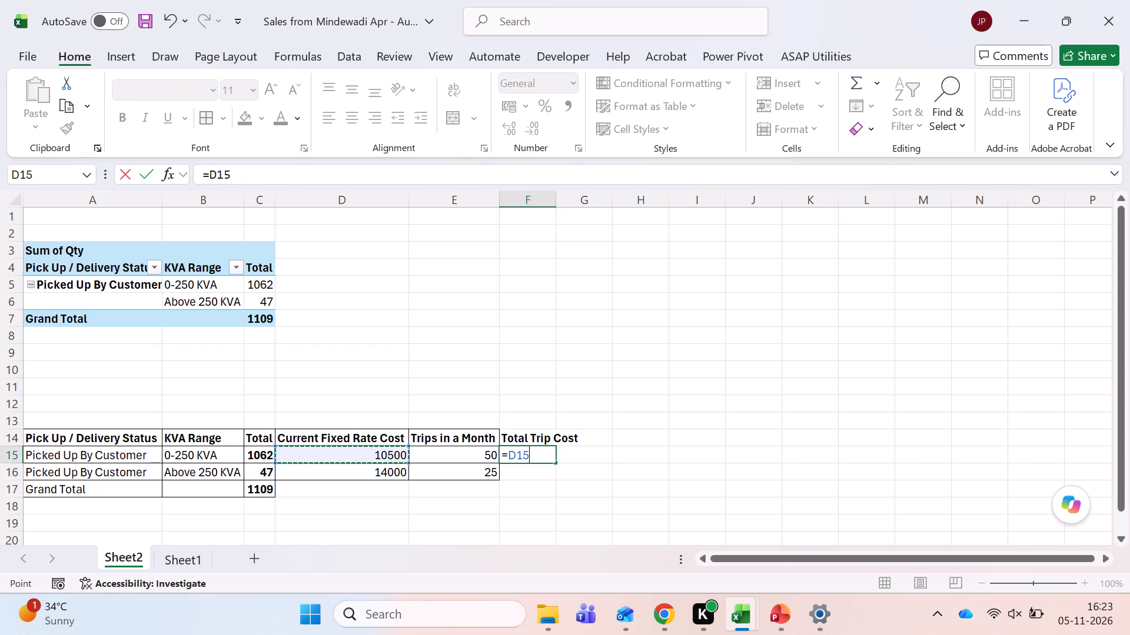
key(shift+asterisk)
key(Left)
key(Return)
key(ctrl+d)
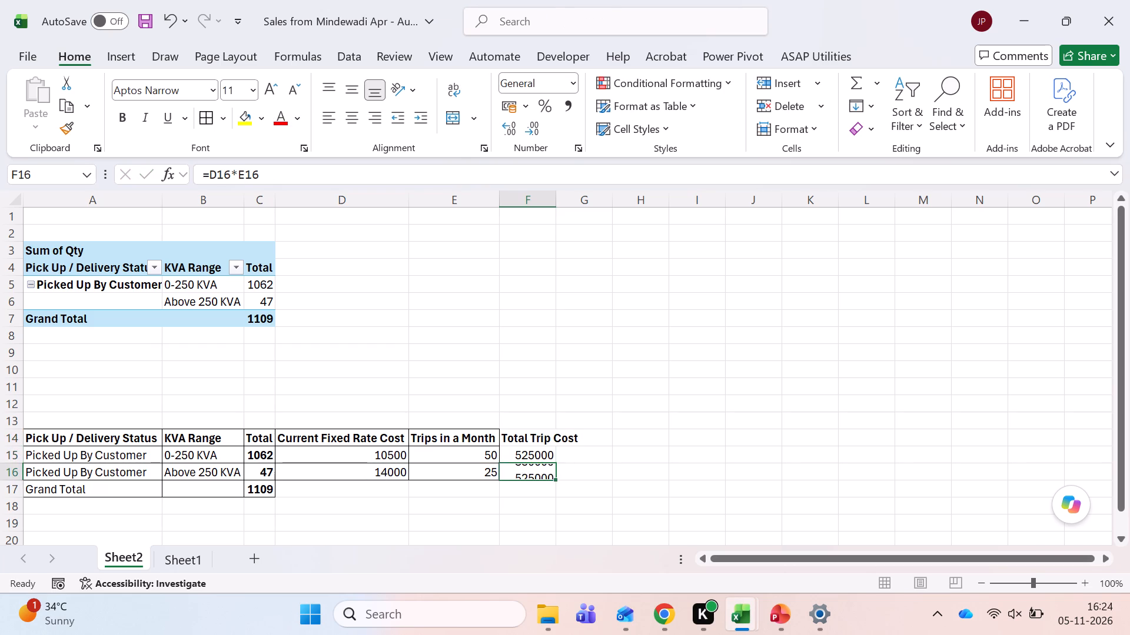
key(Up)
key(shift+Down)
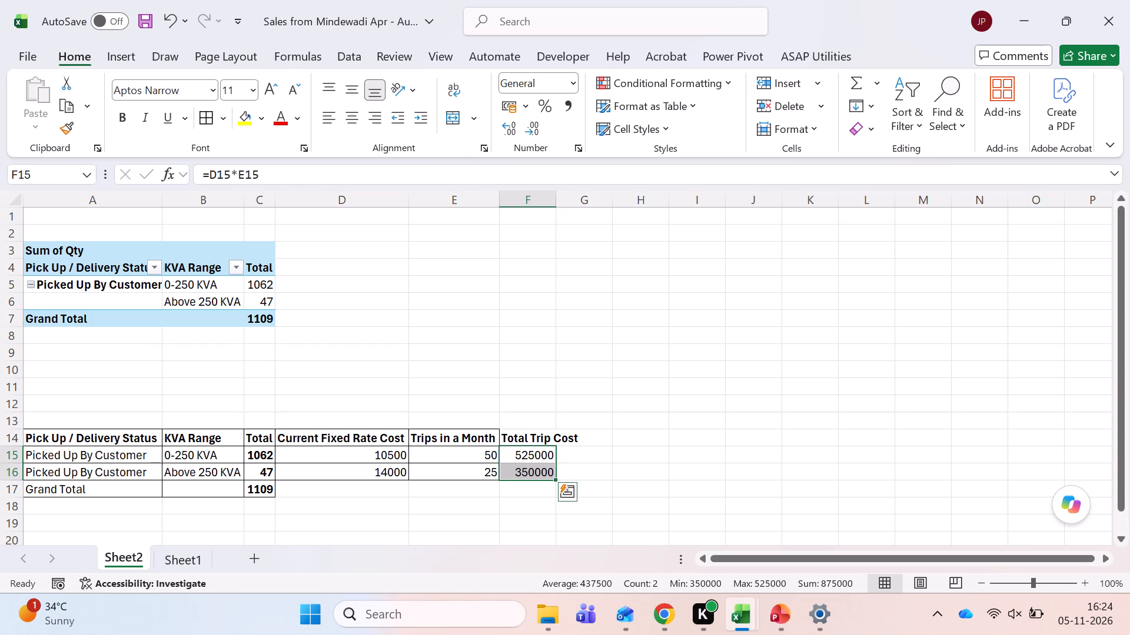
Autofit column F to the Total Trip Cost header.
key(Up)
key(alt+h)
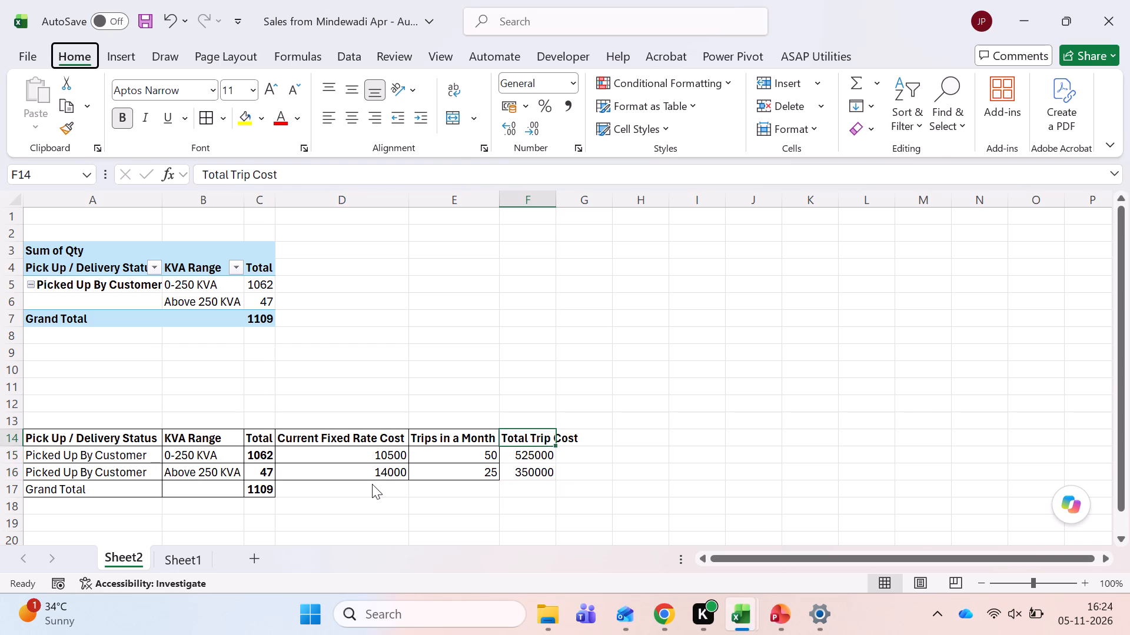
text(oi)
key(Right)
key(Left)
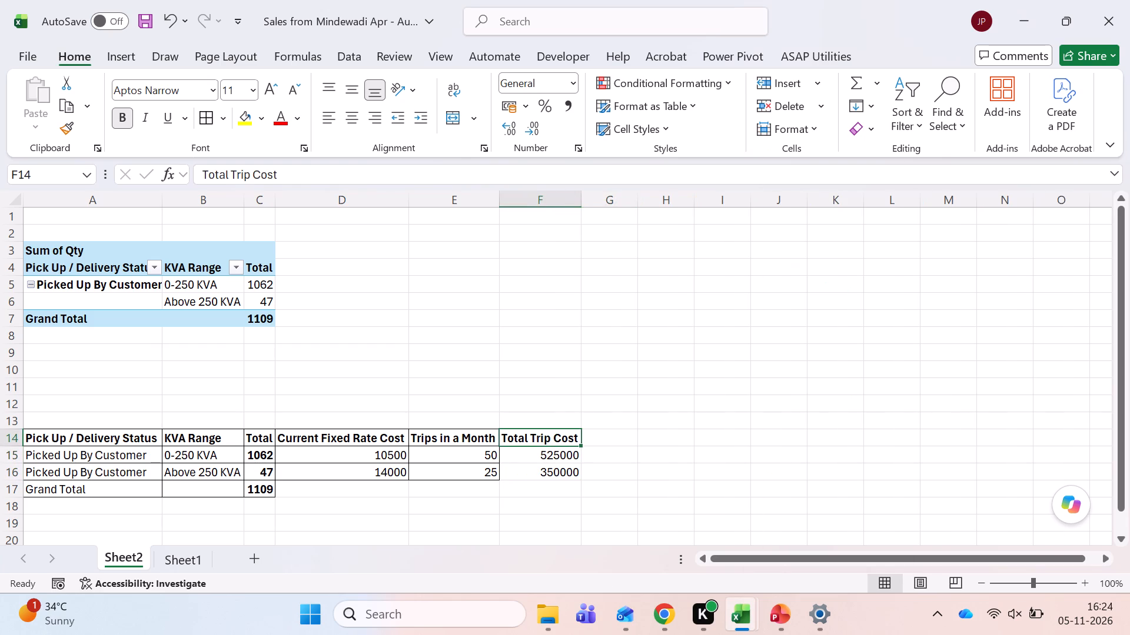
Extend the F14 header to Total Trip Cost Per Month and wrap its text.
key(F2)
key(space)
text(Per Month)
key(Return)
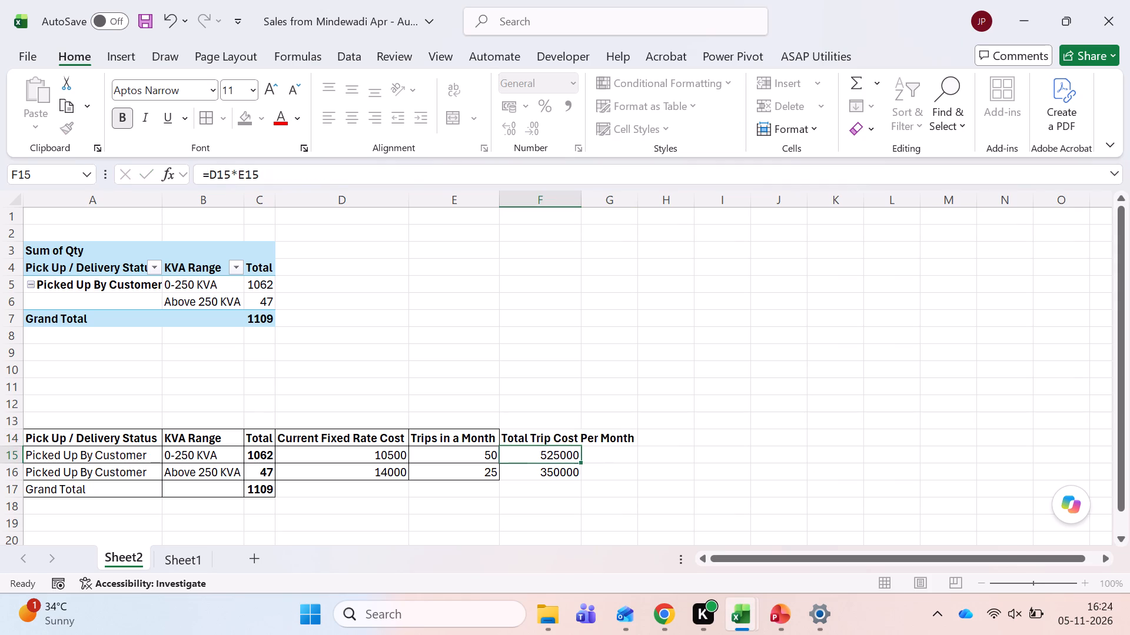
key(Up)
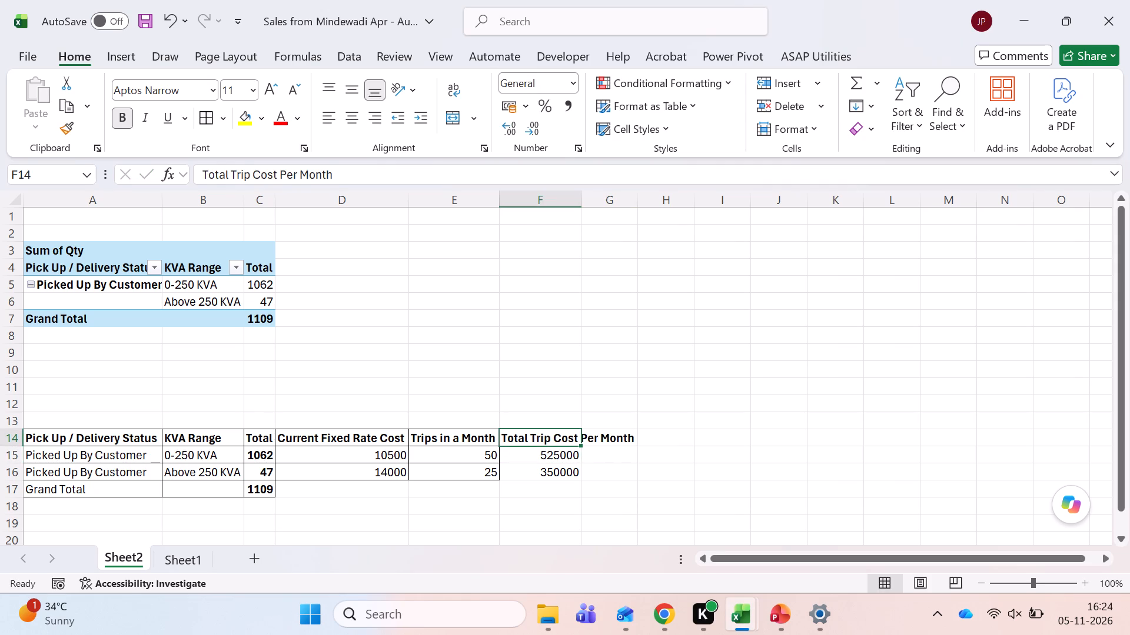
key(alt+h)
key(w)
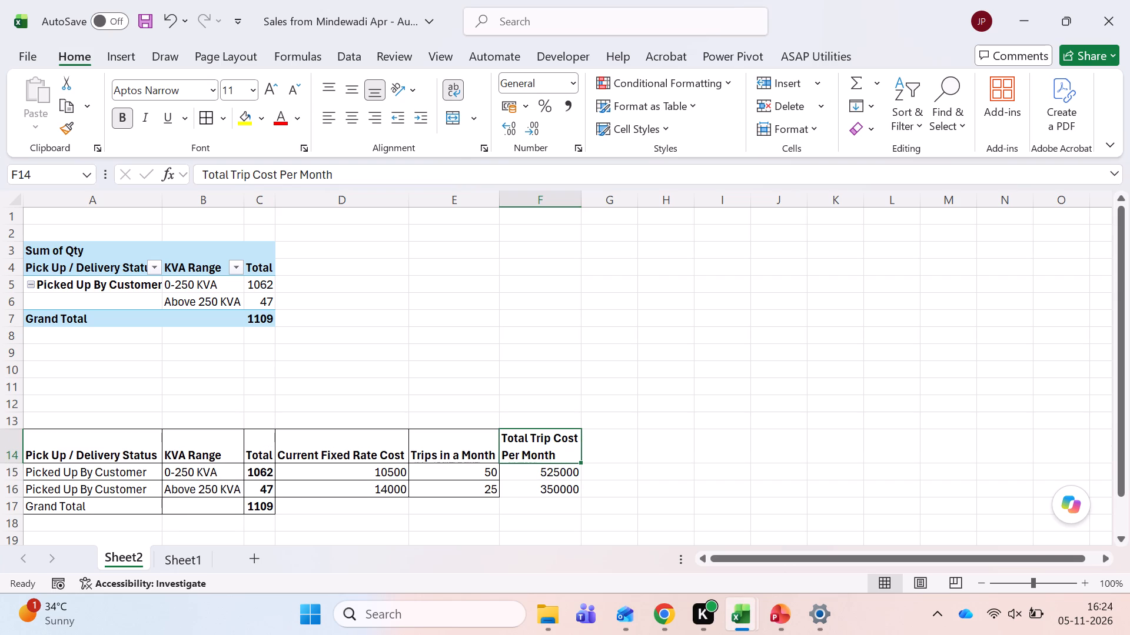
Narrow column E and wrap the Trips in a Month header onto two lines.
key(Left)
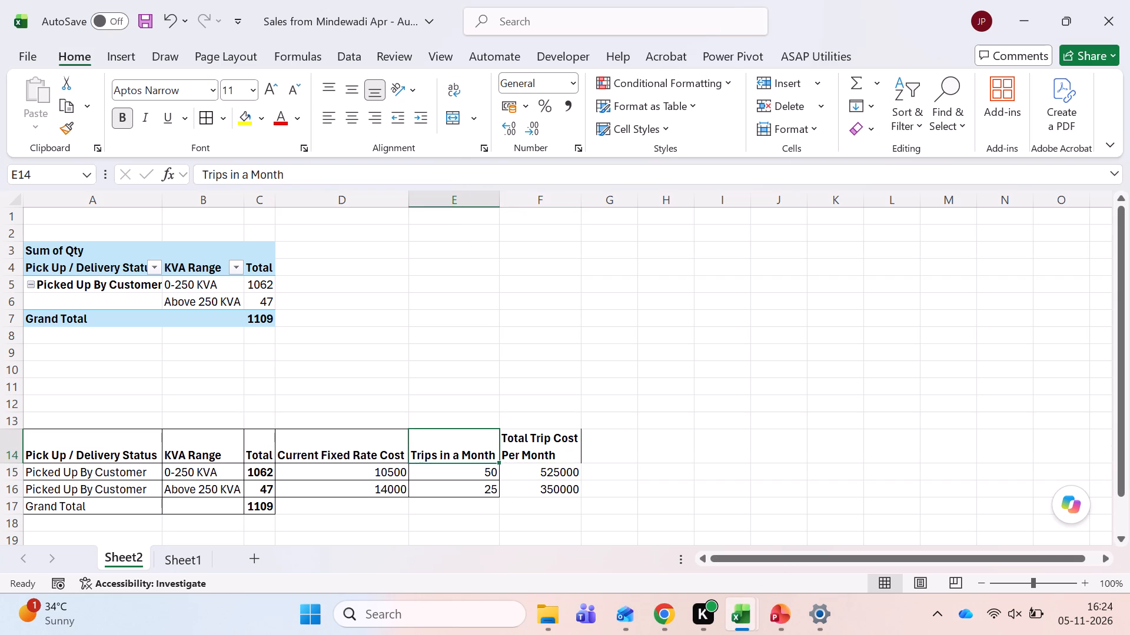
drag(501, 200, 470, 222)
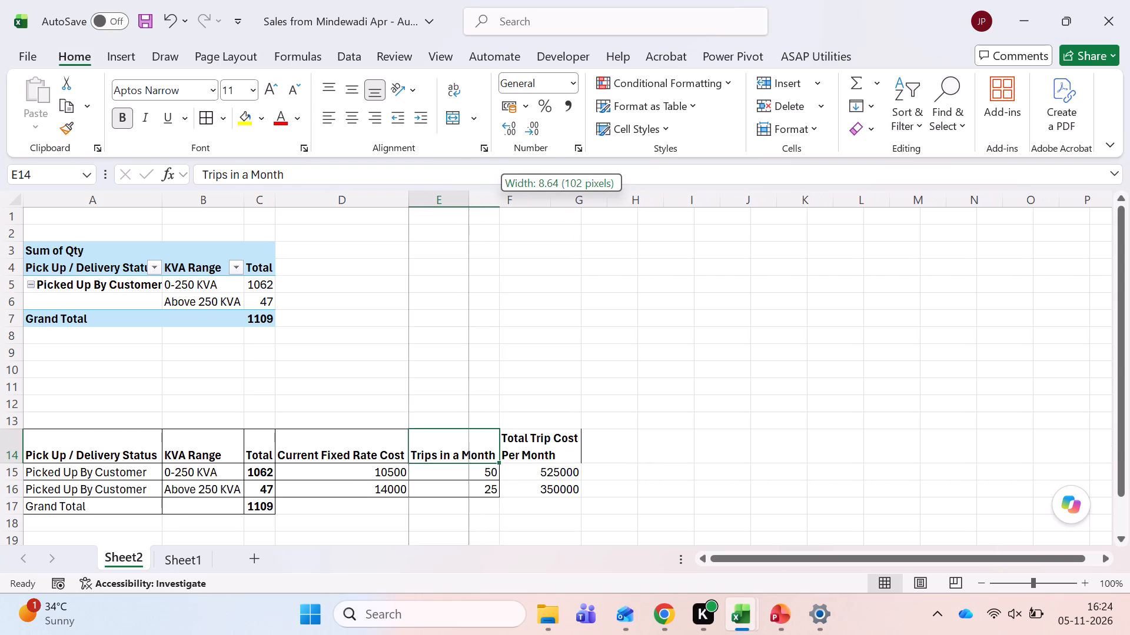
drag(470, 222, 462, 223)
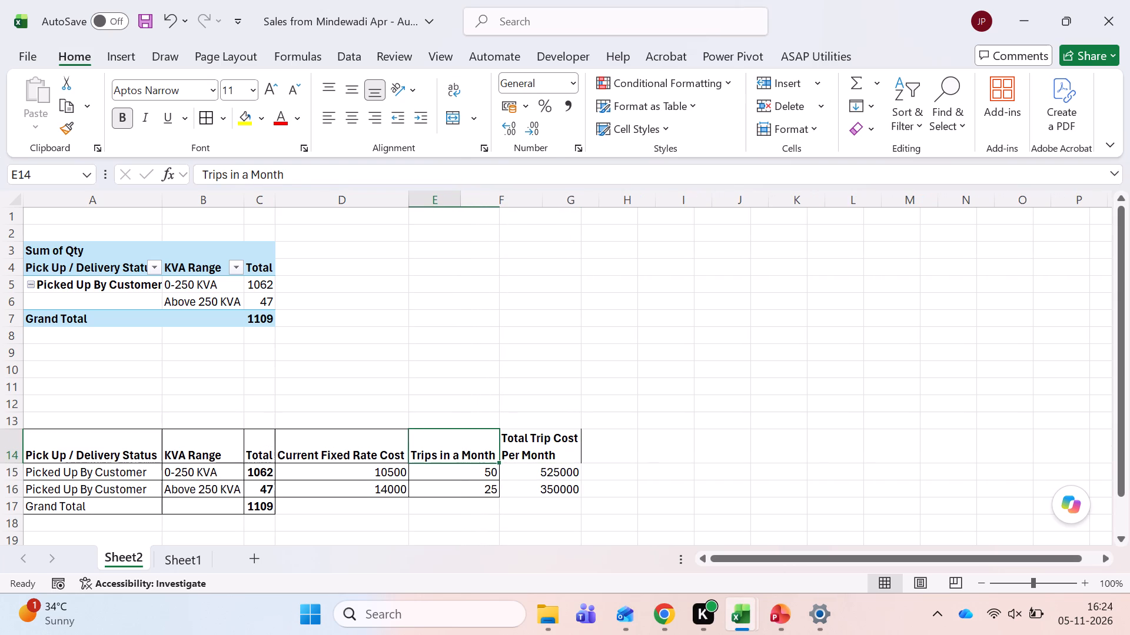
key(alt+h)
key(w)
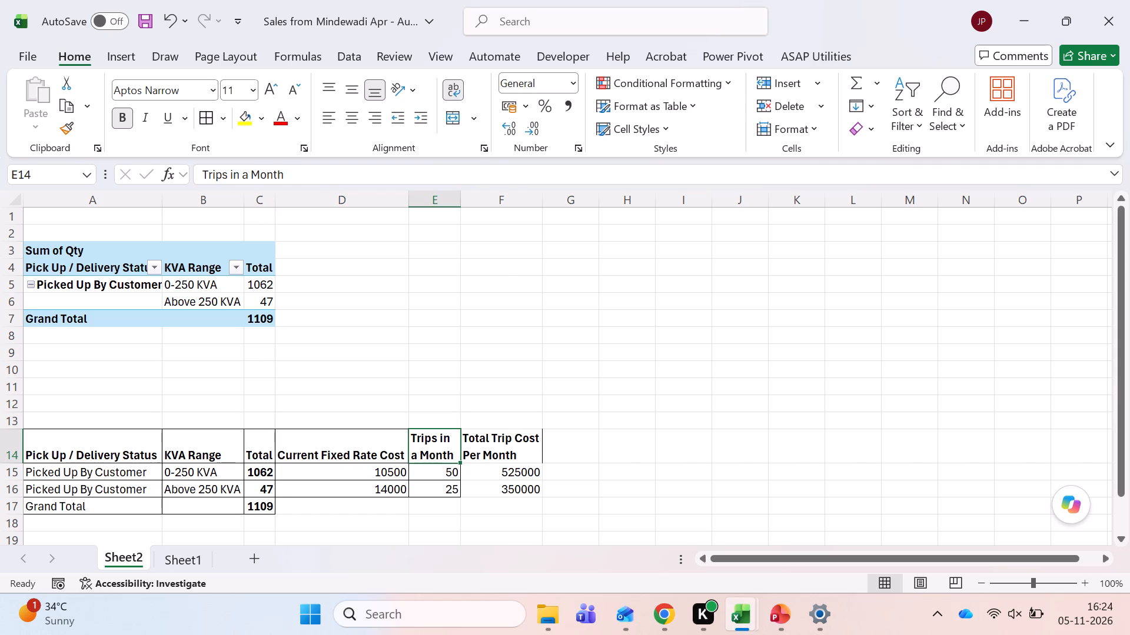
Narrow column D to a width of about 11.45 and wrap the Current Fixed Rate Cost header onto two lines.
click(350, 444)
drag(408, 196, 397, 210)
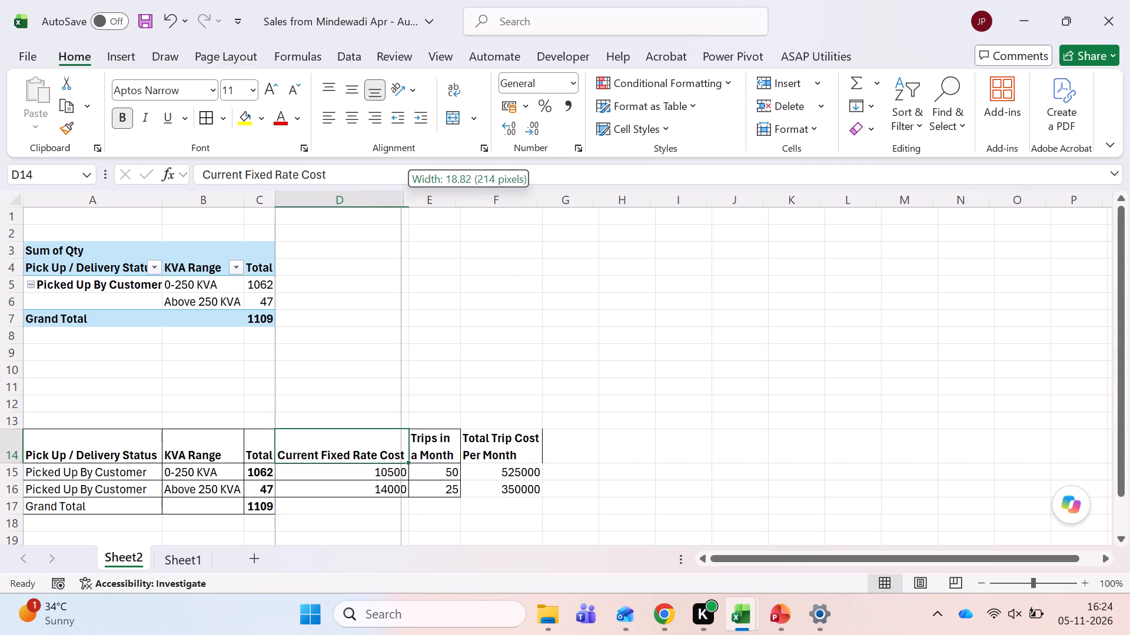
drag(397, 210, 353, 249)
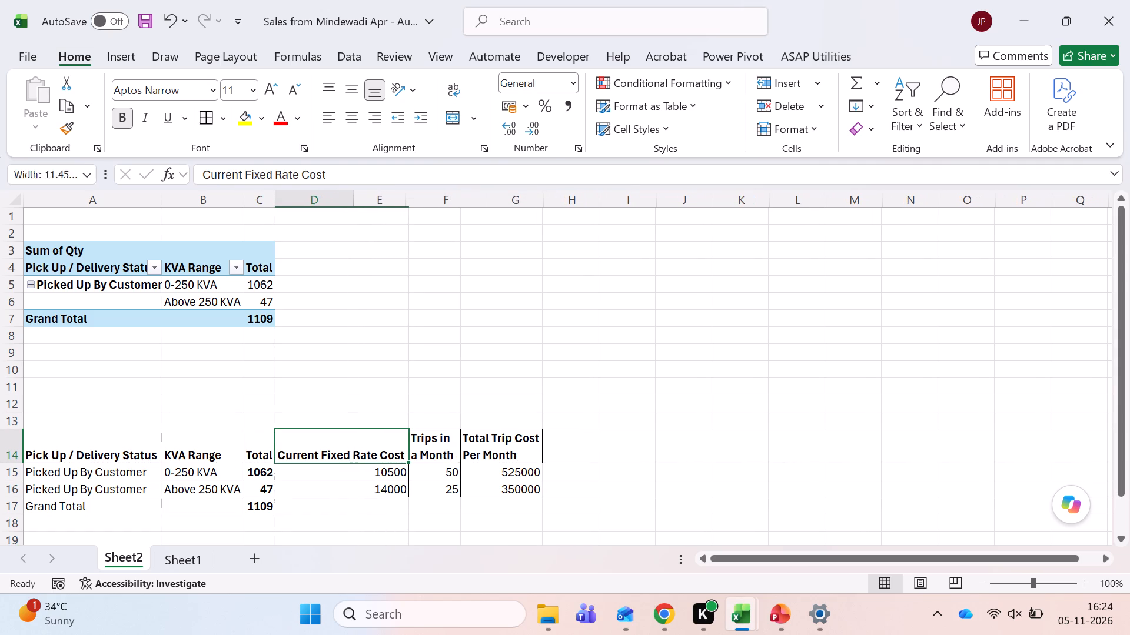
key(alt+h)
key(w)
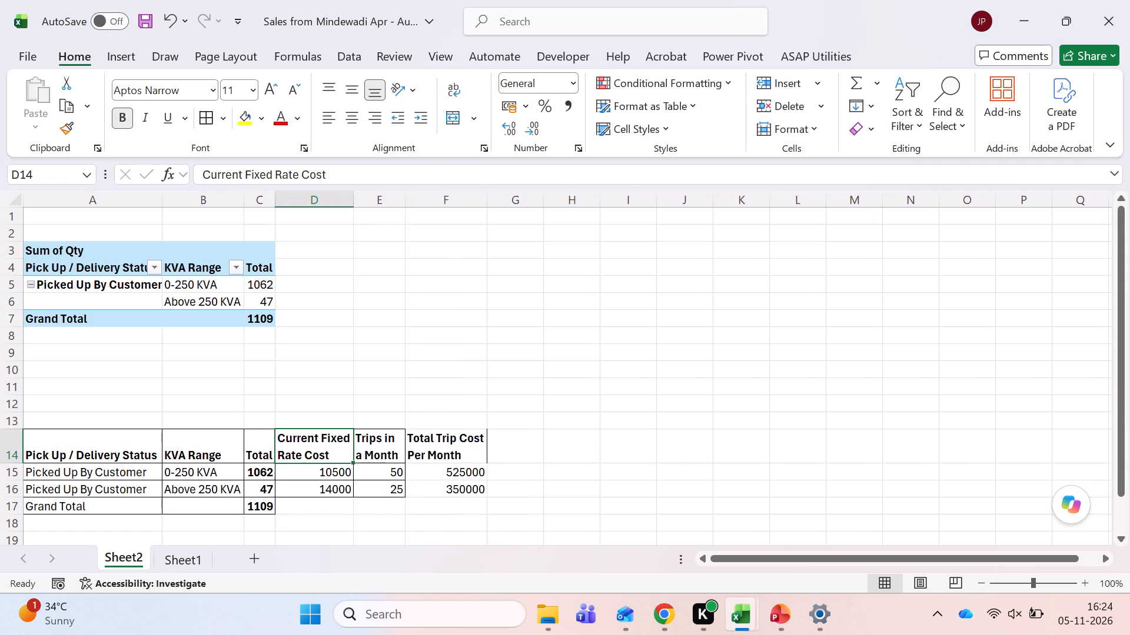
double_click(486, 206)
Apply all borders to the whole summary table A14:F17, including the Grand Total row.
click(441, 452)
key(ctrl+shift+Left)
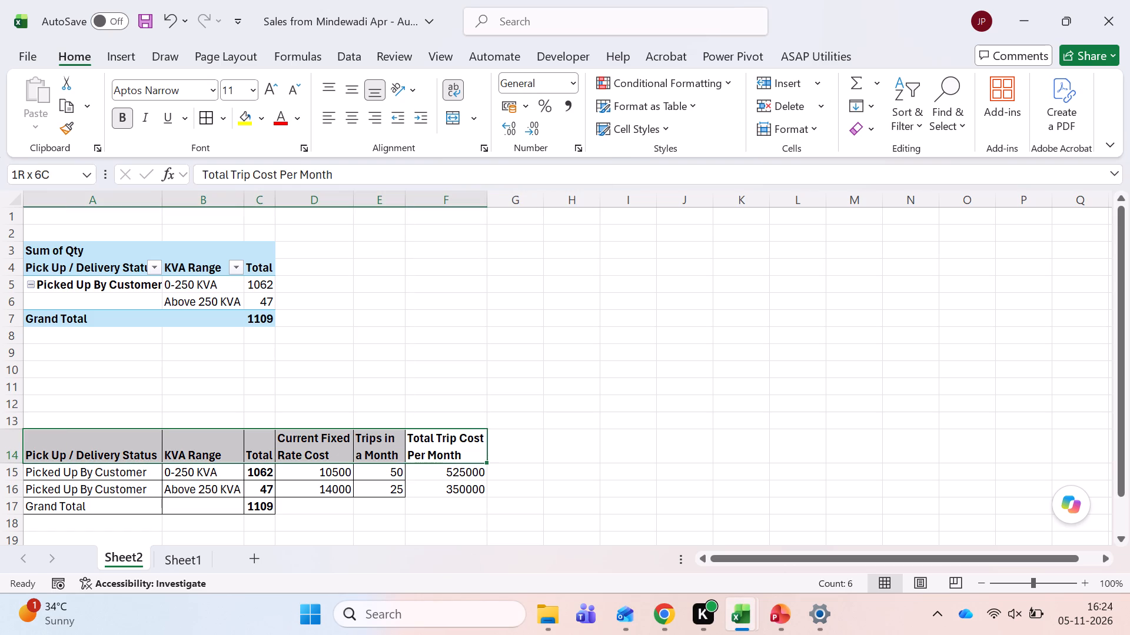
key(shift+Down)
key(shift+Down)
key(shift+Down)
key(alt+h)
text(ba)
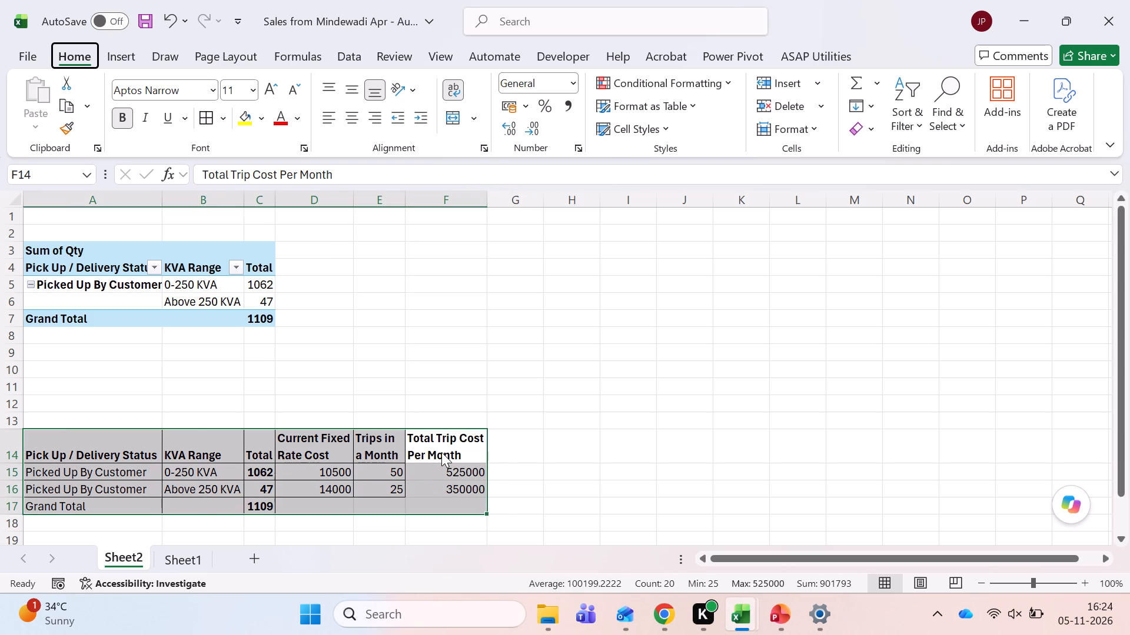
key(Right)
key(Right)
key(Left)
key(Left)
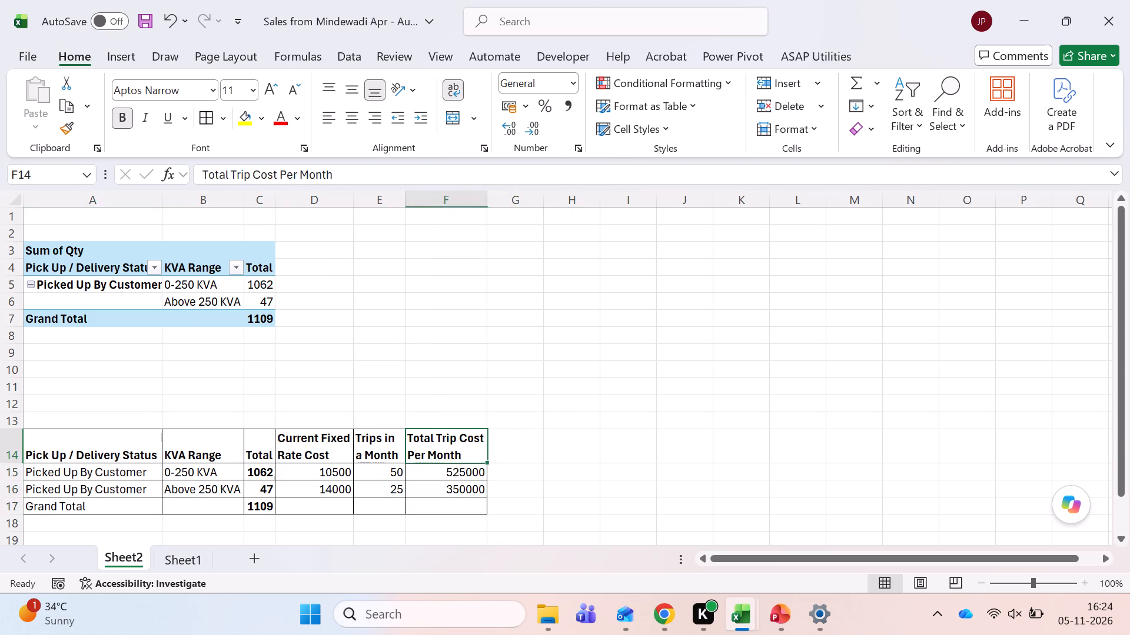
Middle-align the header cells A14:F14 vertically.
click(441, 452)
key(shift+Left)
key(shift+Left)
key(shift+Left)
key(shift+Left)
key(shift+Left)
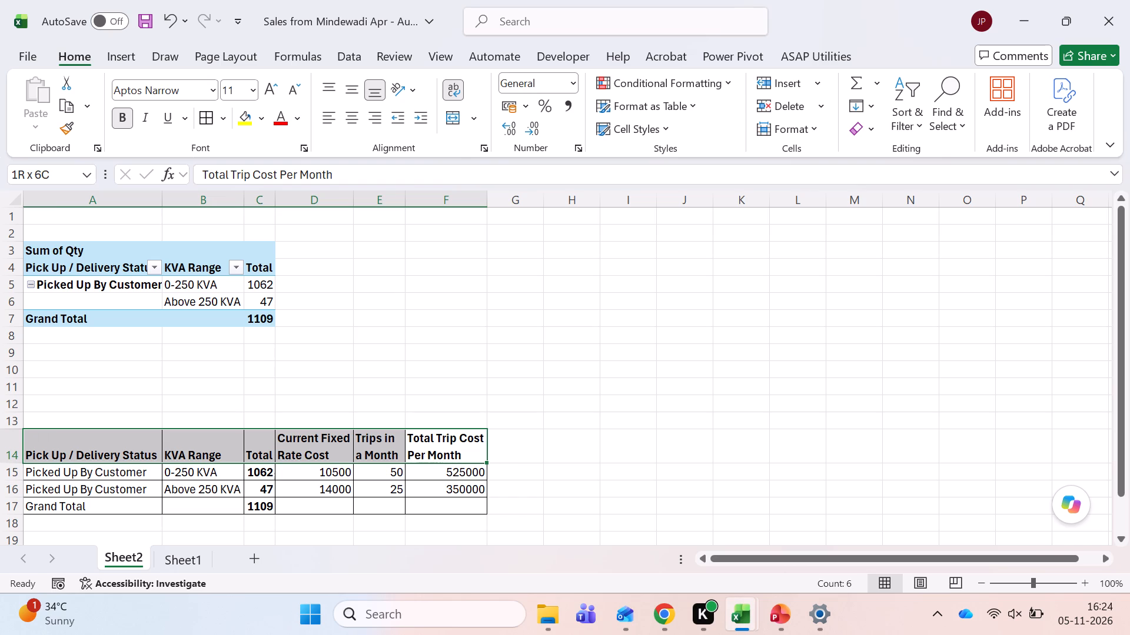
click(356, 84)
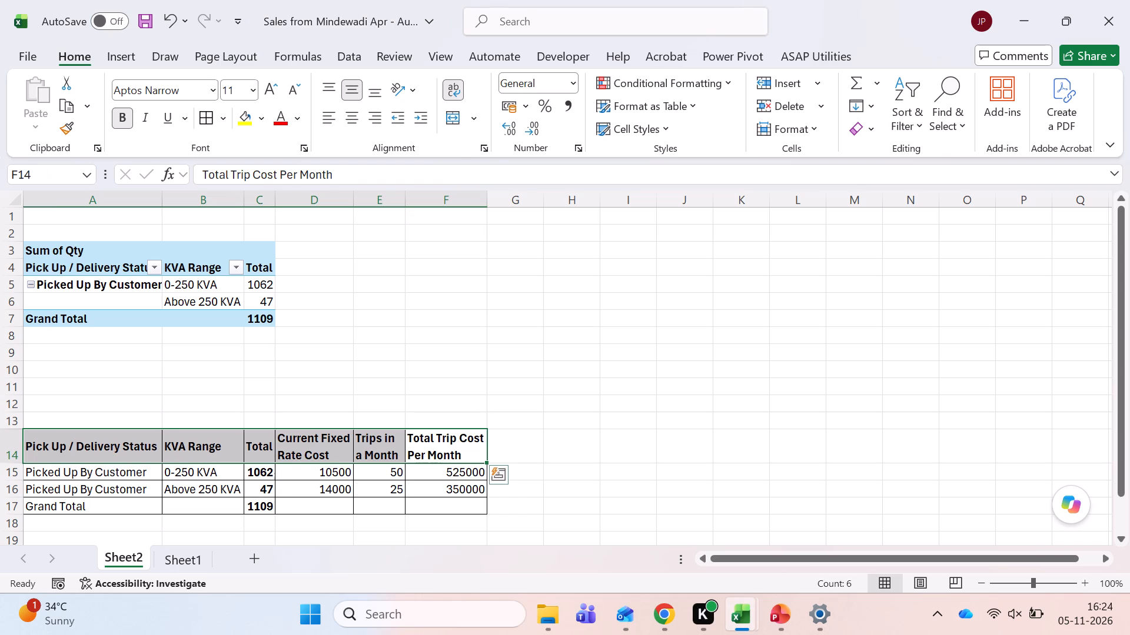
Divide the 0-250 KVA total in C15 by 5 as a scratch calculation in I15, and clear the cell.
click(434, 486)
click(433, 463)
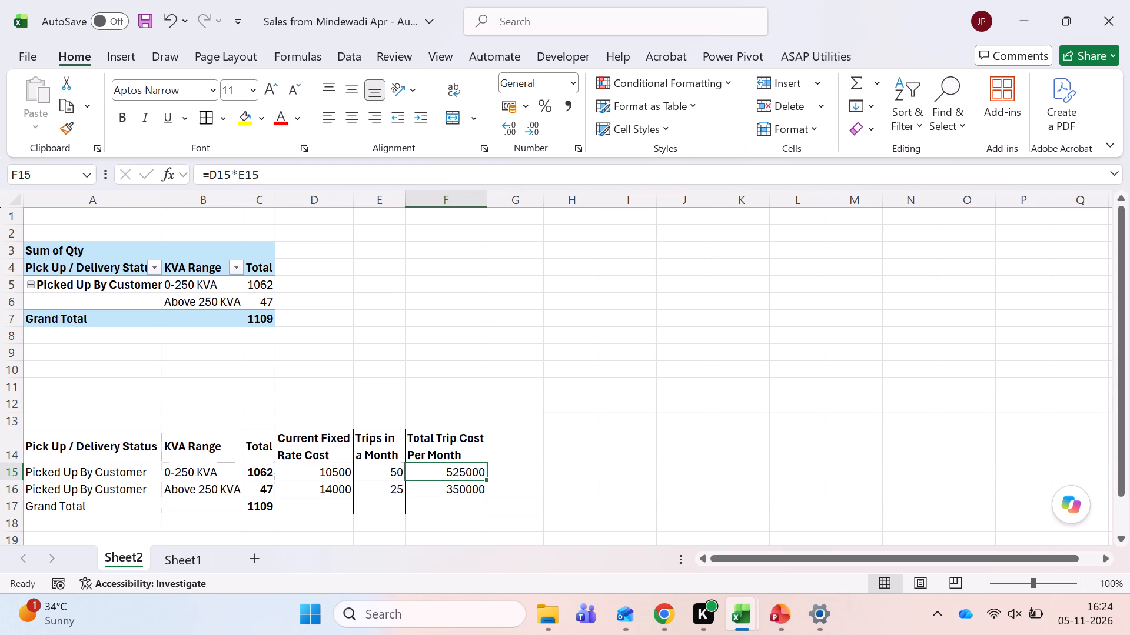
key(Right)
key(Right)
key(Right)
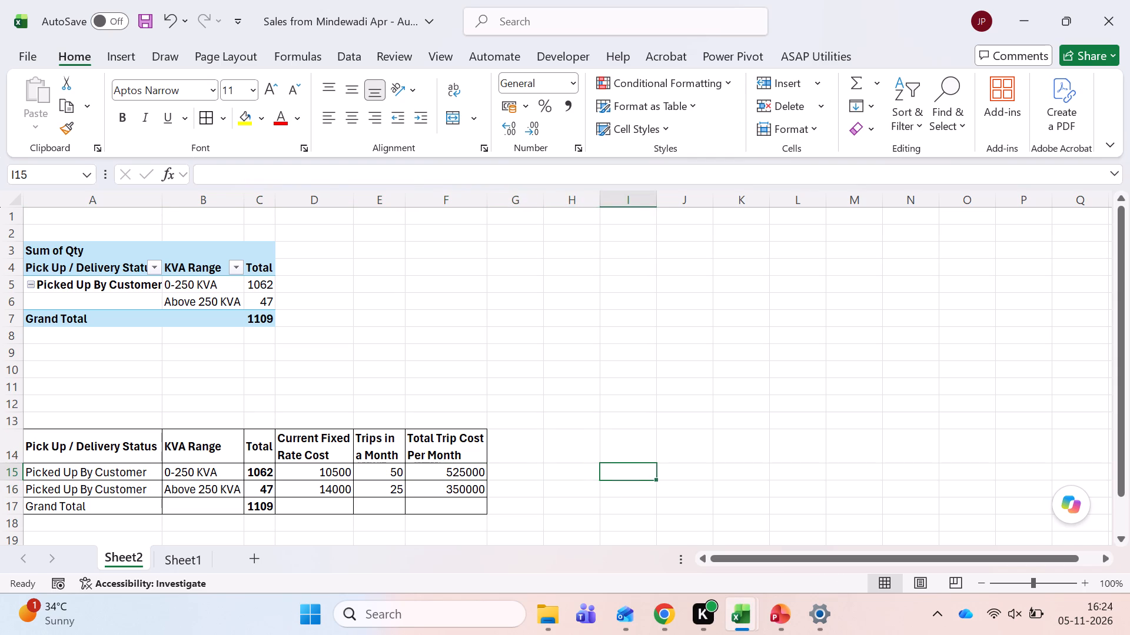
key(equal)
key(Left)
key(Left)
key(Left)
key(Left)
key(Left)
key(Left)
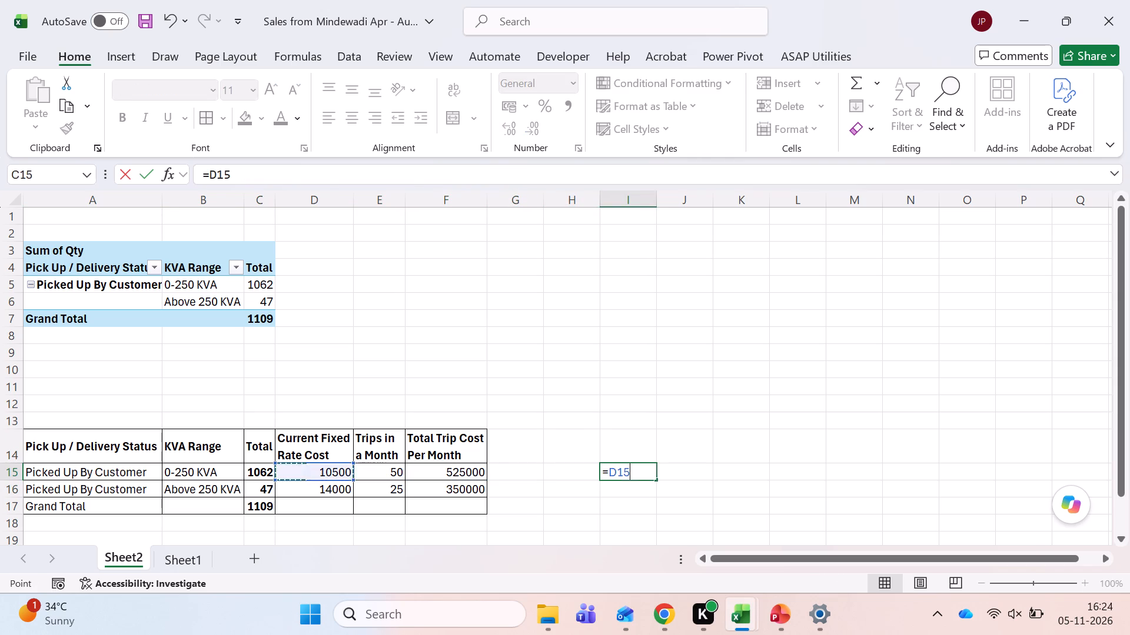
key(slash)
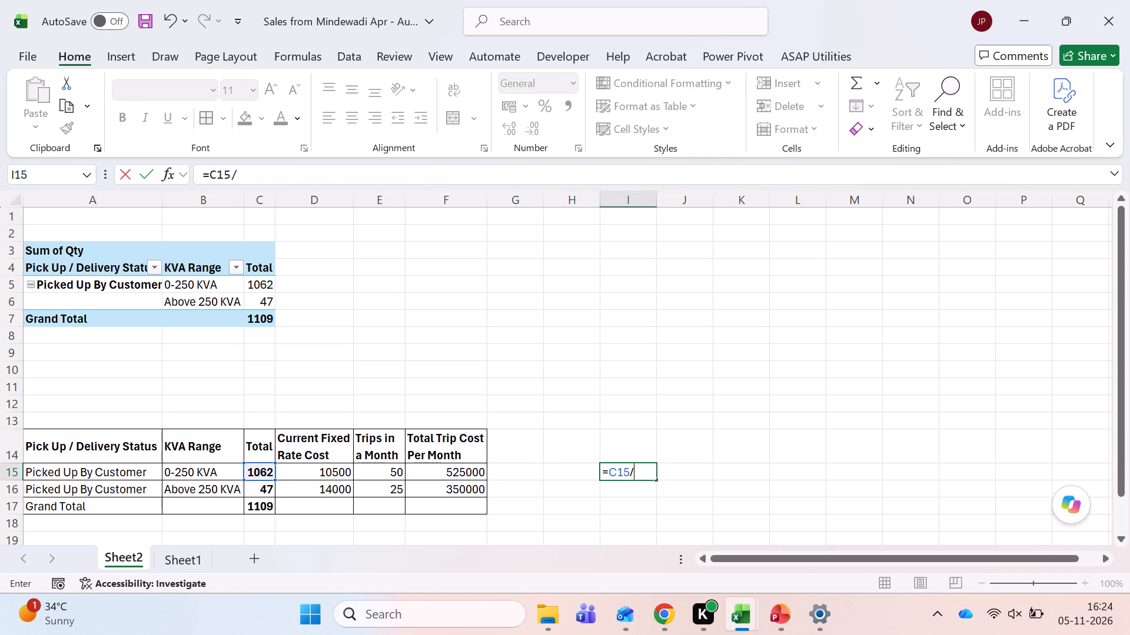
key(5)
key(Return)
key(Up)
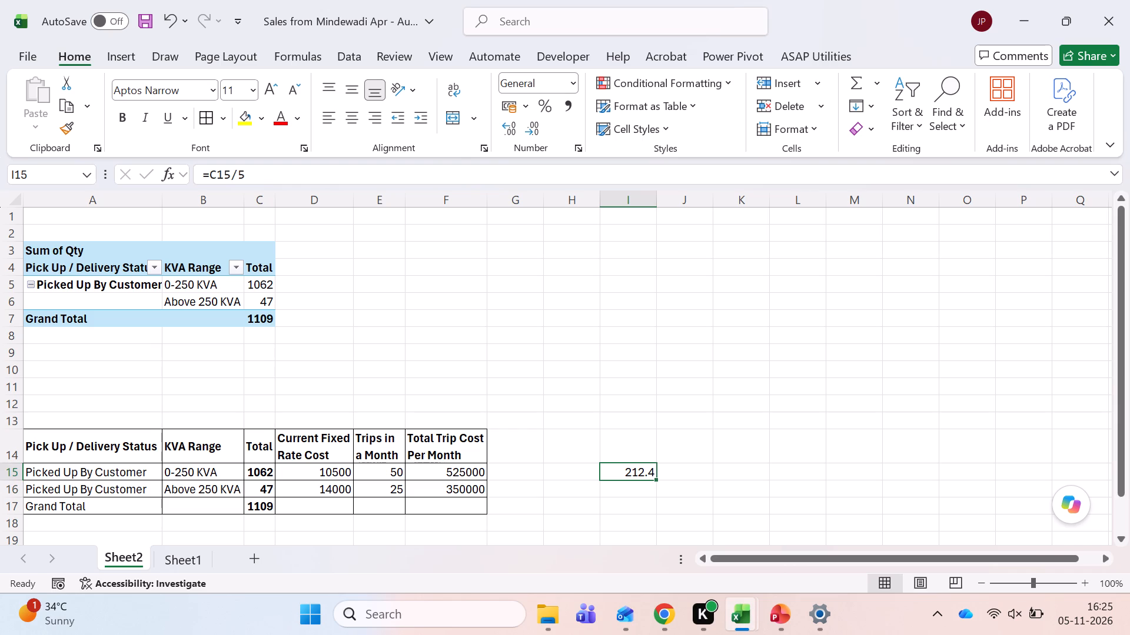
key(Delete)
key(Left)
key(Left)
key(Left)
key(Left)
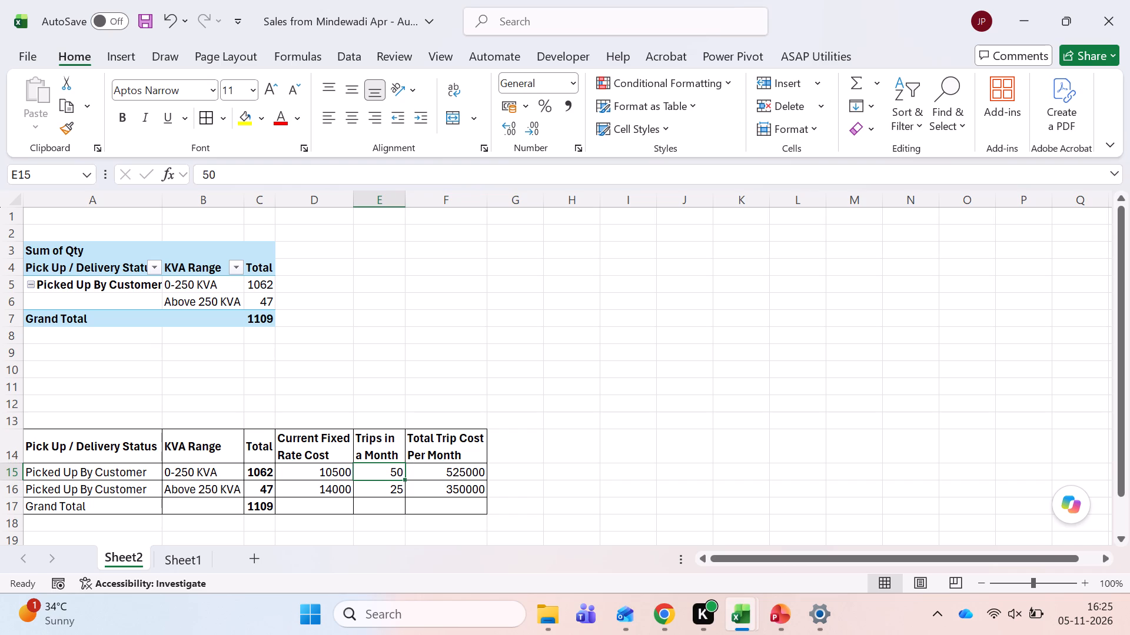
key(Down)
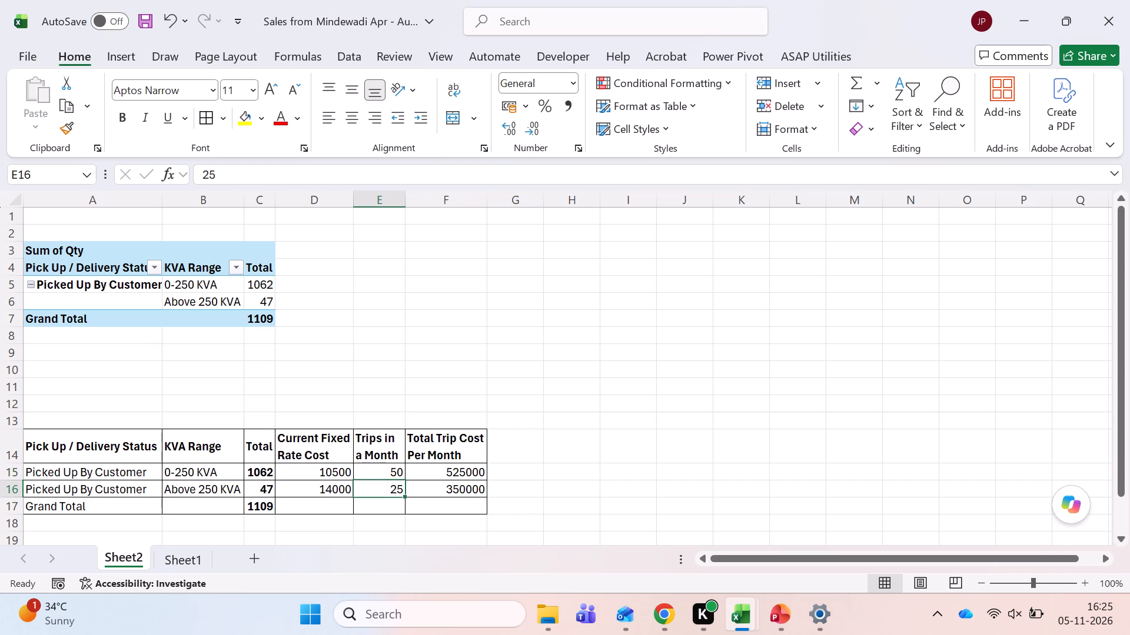
Centre the Total Trip Cost Per Month header in F14 horizontally.
key(Right)
key(Right)
key(Right)
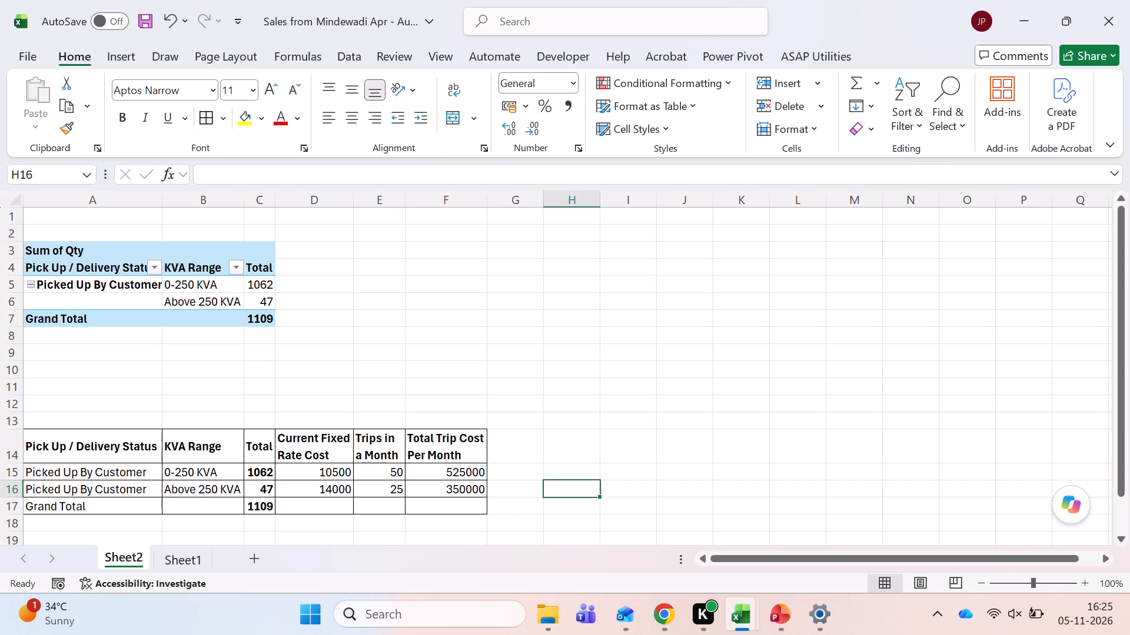
key(Left)
key(Left)
key(Up)
key(Up)
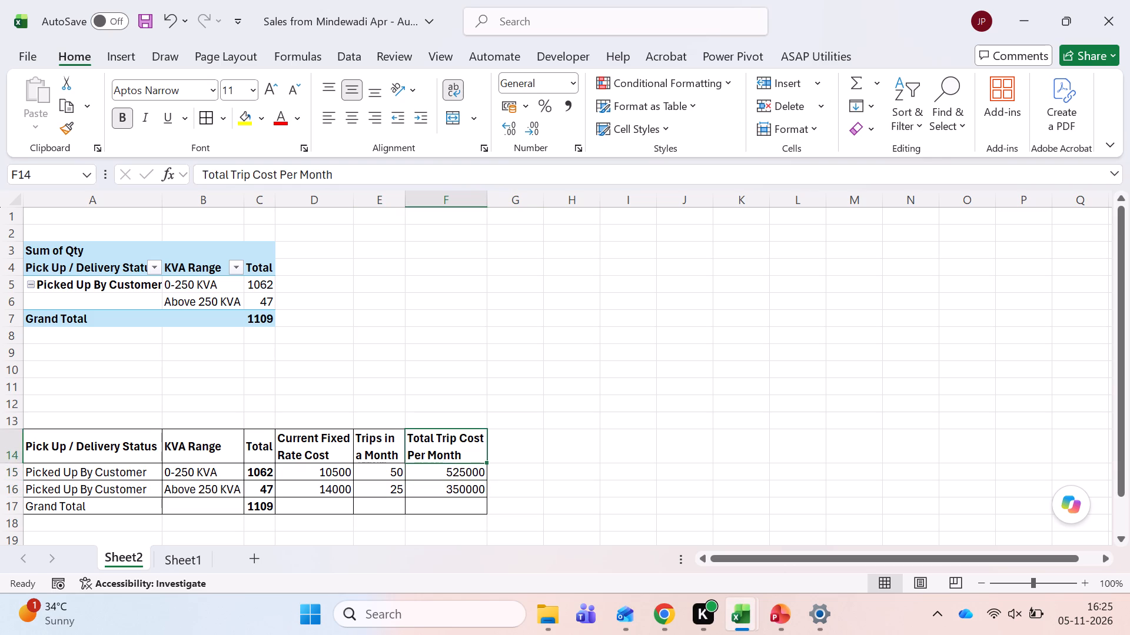
click(350, 115)
Review the rate cost, trips and total trip cost entries in rows 15 and 16 of the summary table.
key(Down)
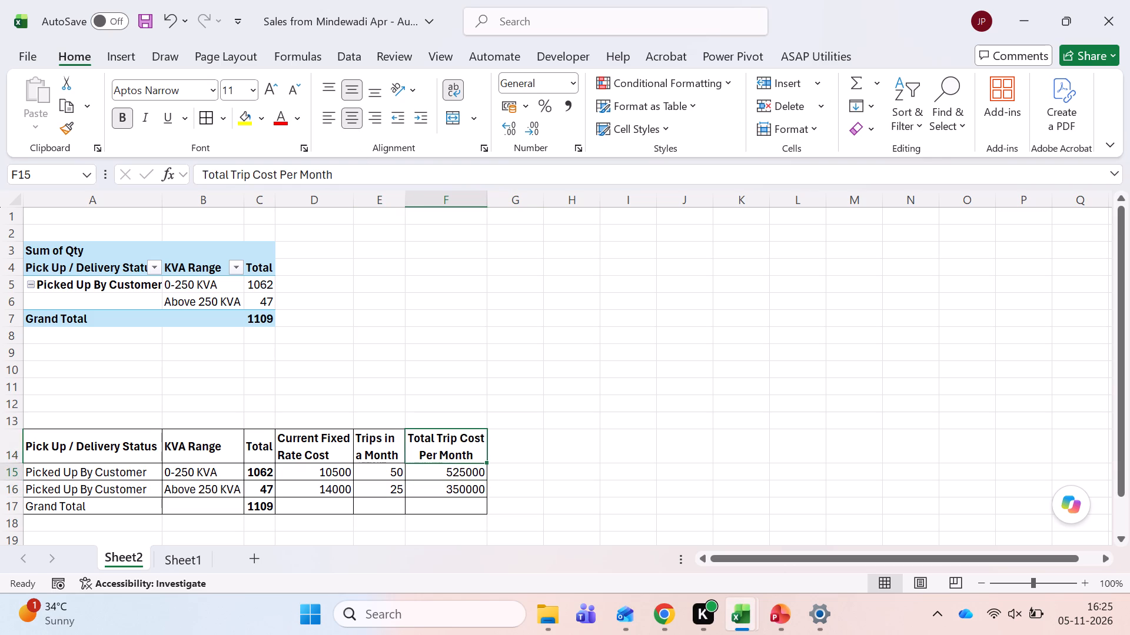
key(Down)
key(Down)
key(Up)
key(Up)
key(Down)
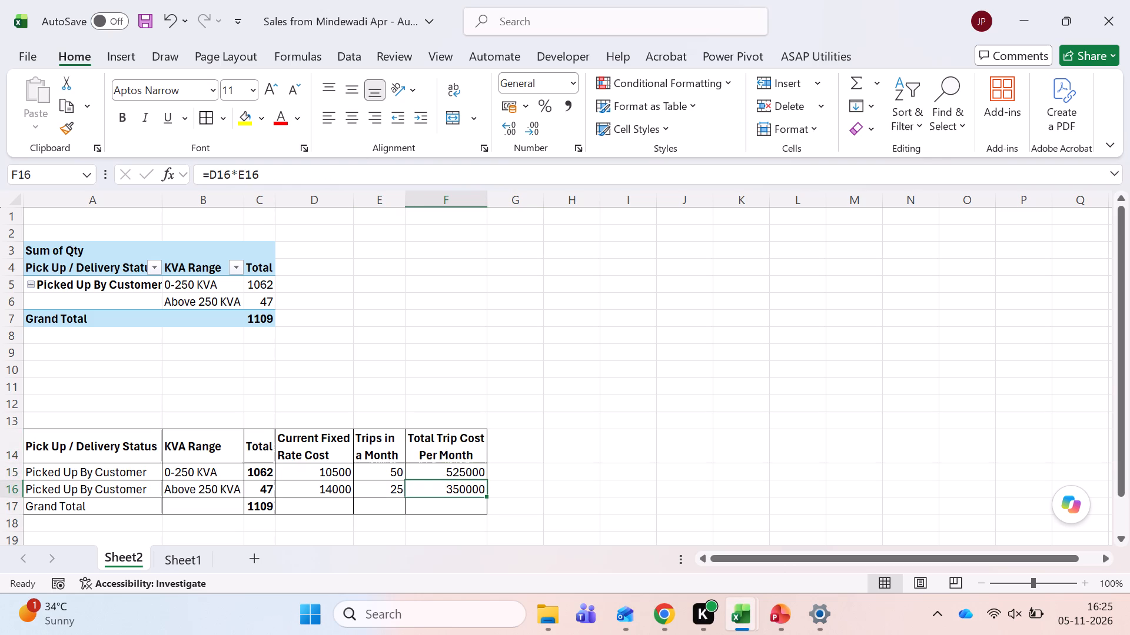
key(Up)
key(Left)
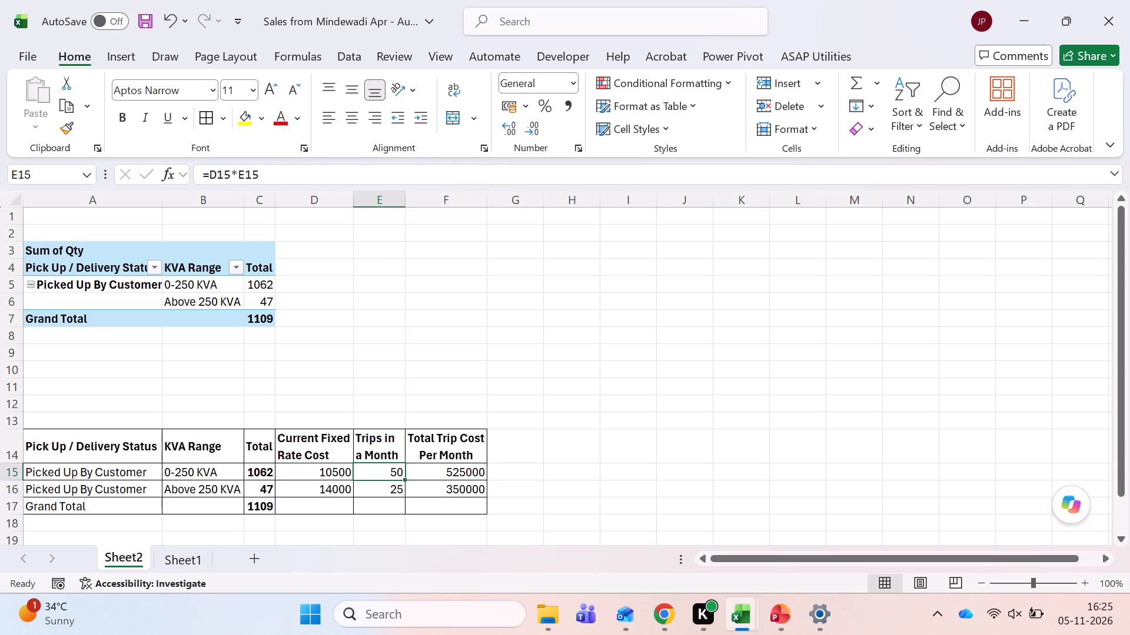
key(Right)
key(Right)
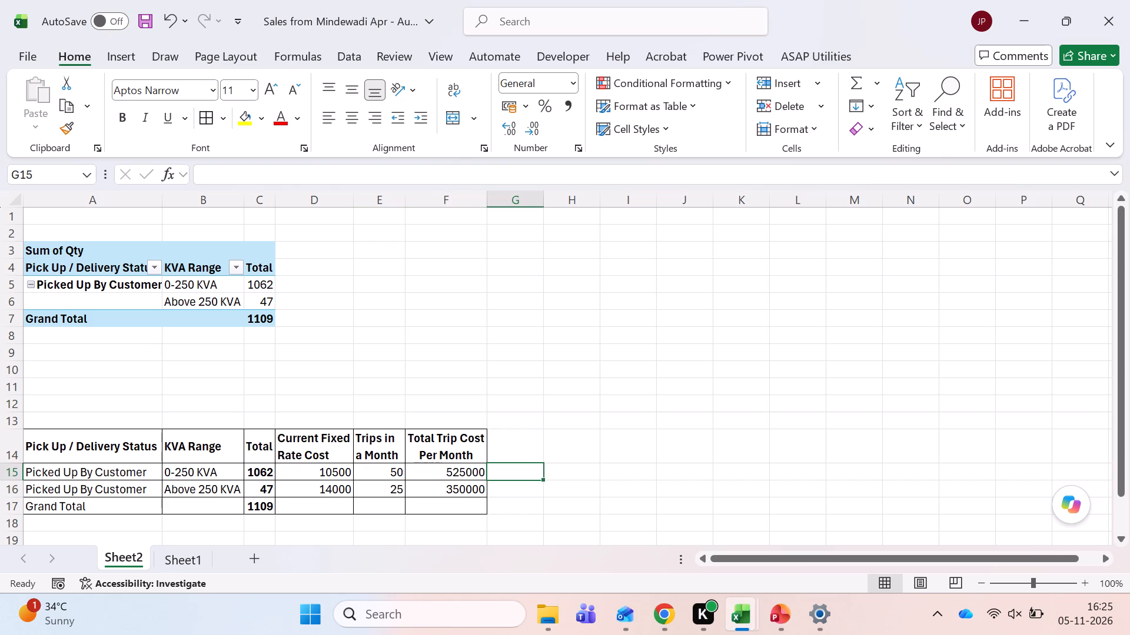
key(Left)
key(Left)
key(Left)
key(Left)
key(Left)
key(Left)
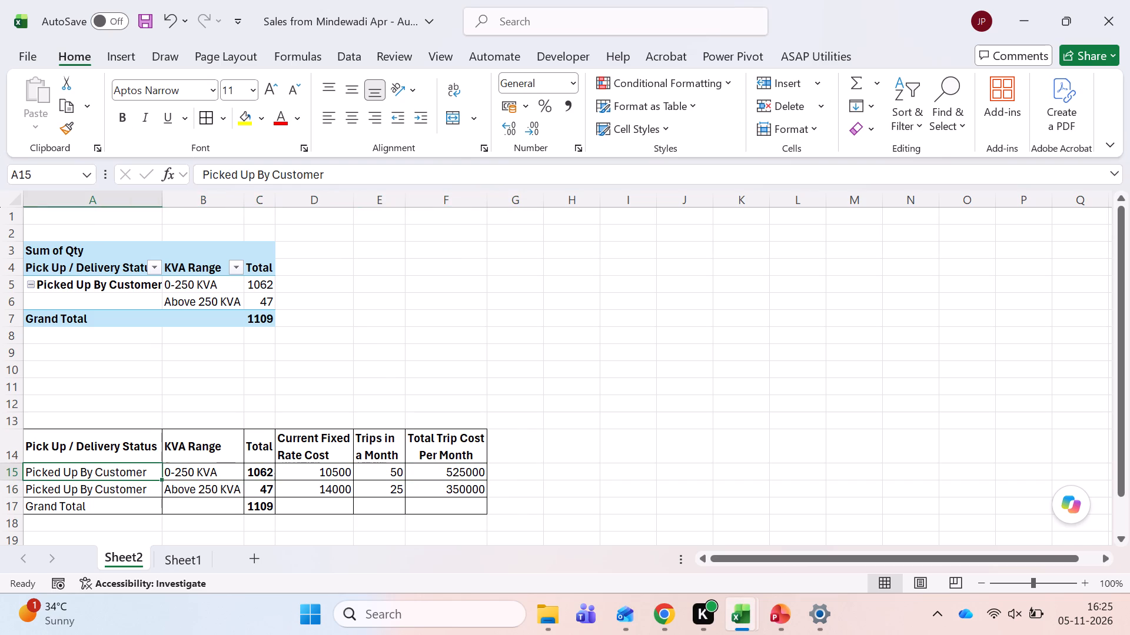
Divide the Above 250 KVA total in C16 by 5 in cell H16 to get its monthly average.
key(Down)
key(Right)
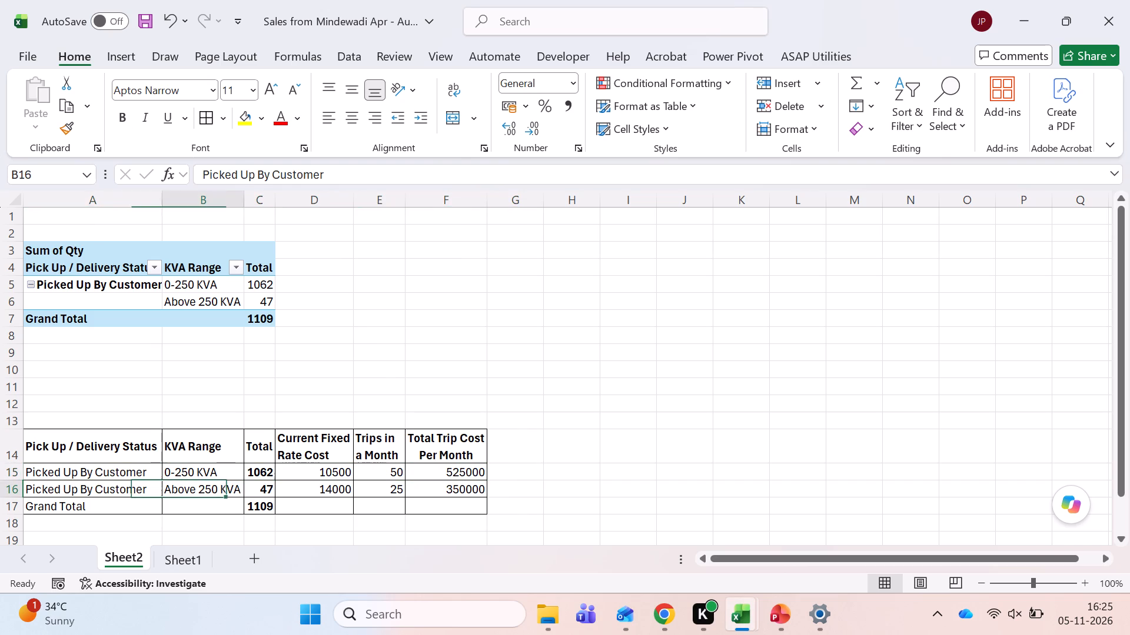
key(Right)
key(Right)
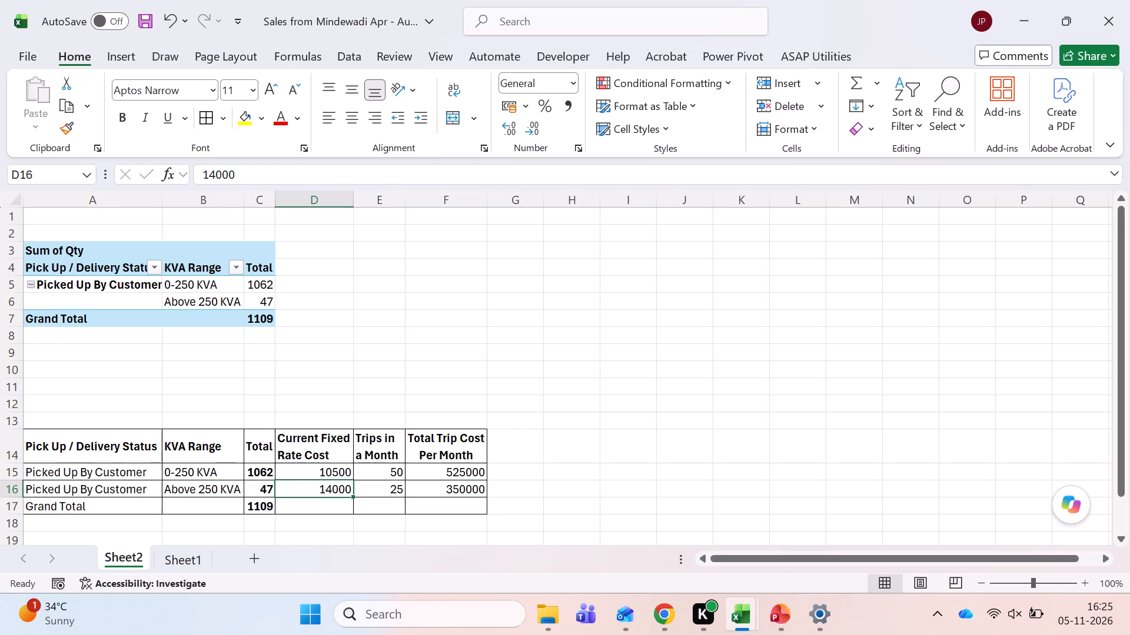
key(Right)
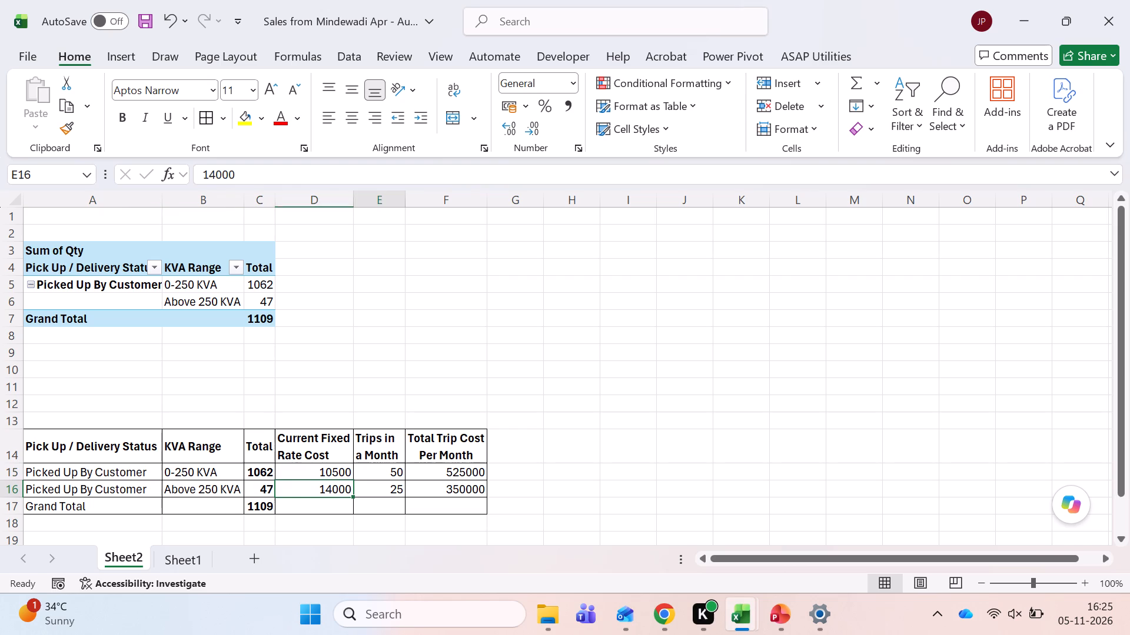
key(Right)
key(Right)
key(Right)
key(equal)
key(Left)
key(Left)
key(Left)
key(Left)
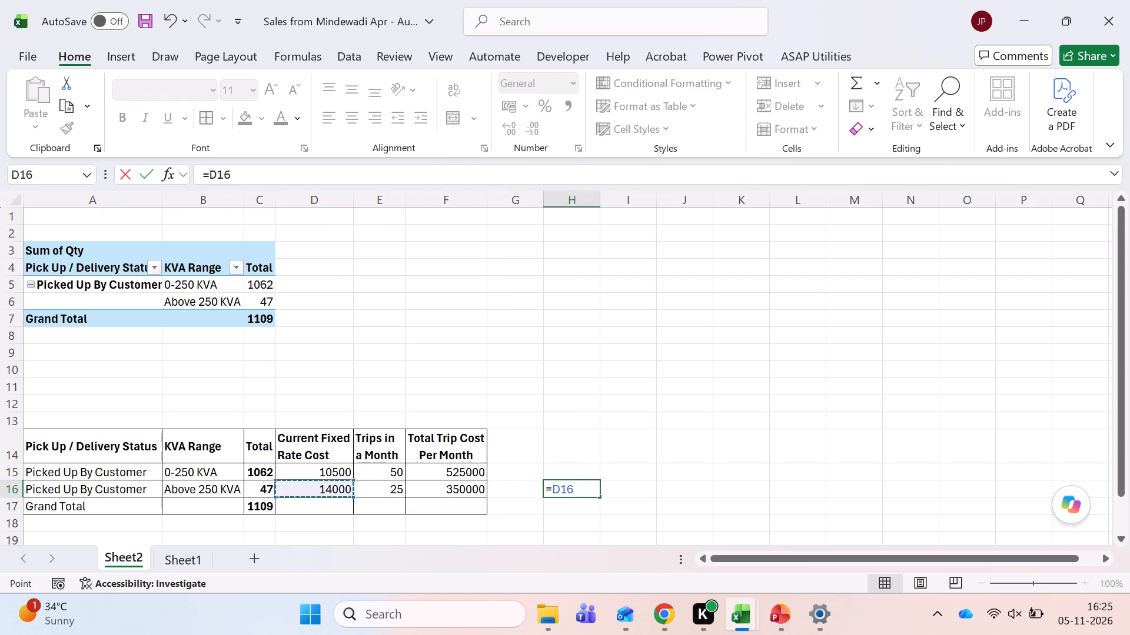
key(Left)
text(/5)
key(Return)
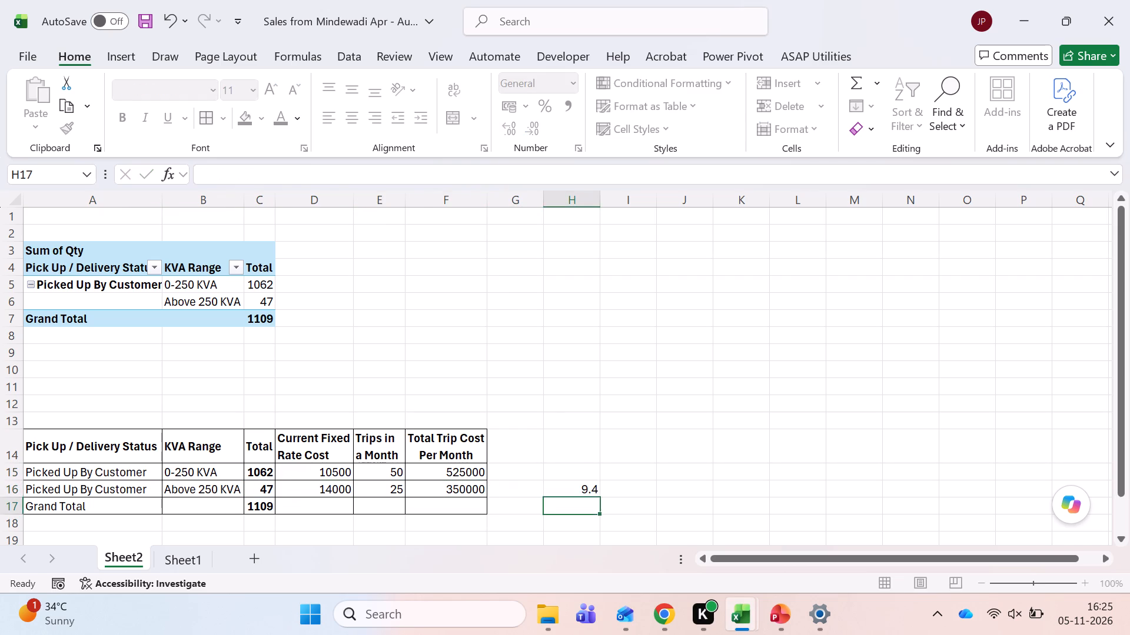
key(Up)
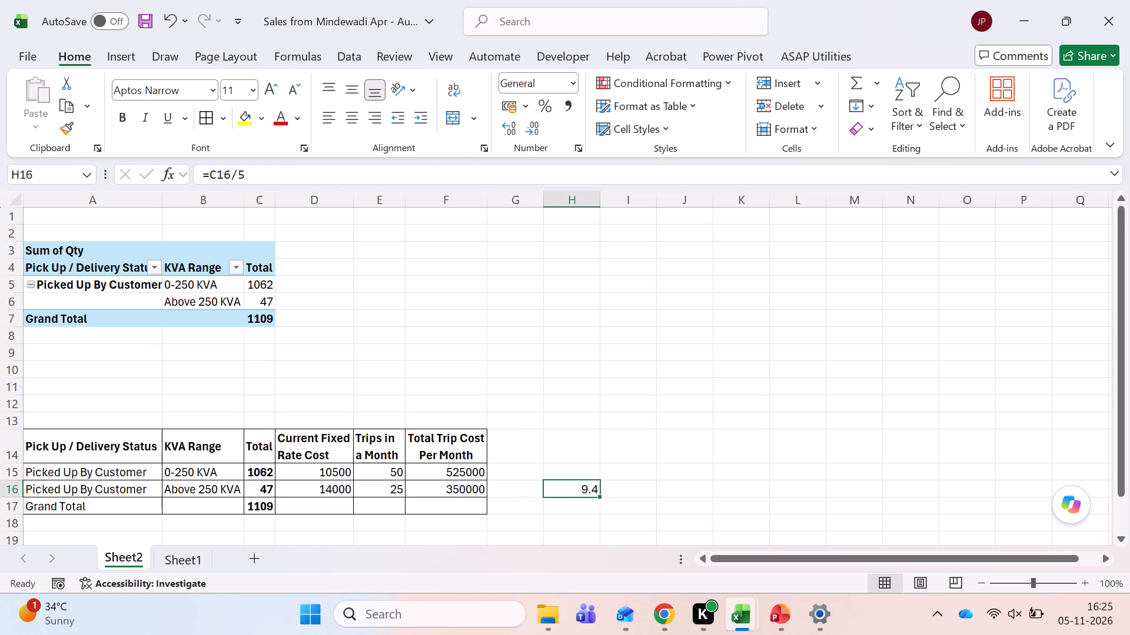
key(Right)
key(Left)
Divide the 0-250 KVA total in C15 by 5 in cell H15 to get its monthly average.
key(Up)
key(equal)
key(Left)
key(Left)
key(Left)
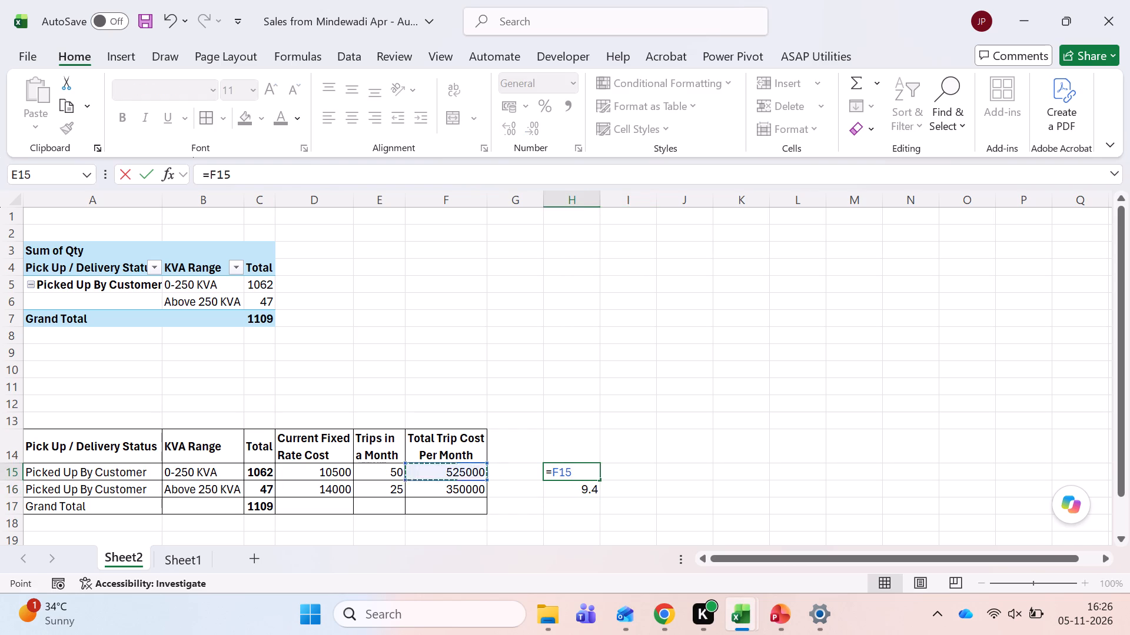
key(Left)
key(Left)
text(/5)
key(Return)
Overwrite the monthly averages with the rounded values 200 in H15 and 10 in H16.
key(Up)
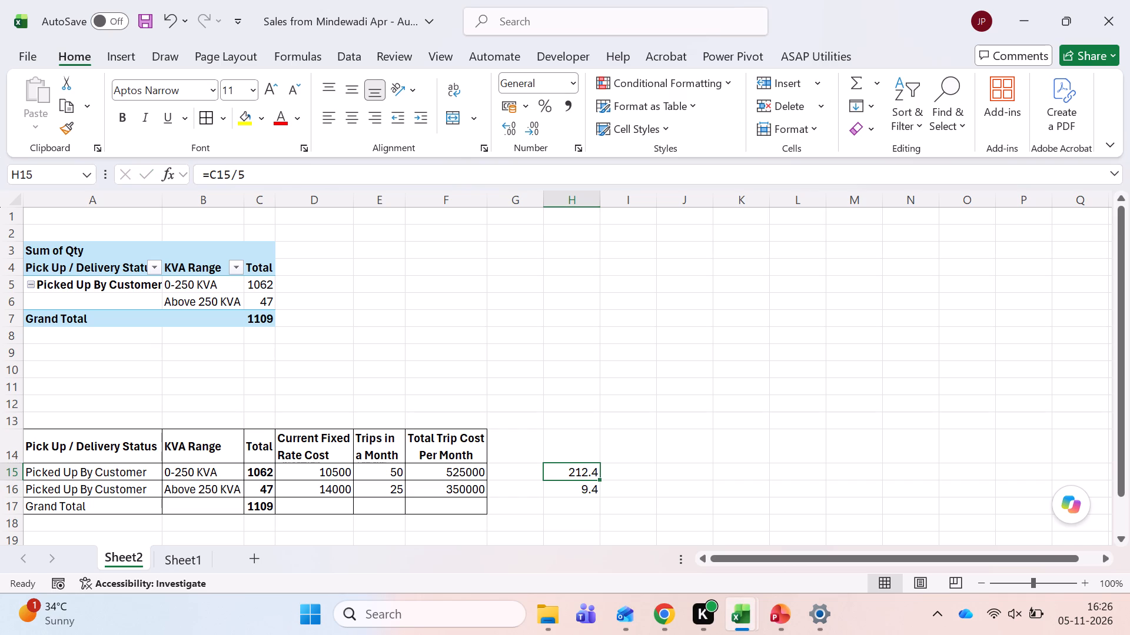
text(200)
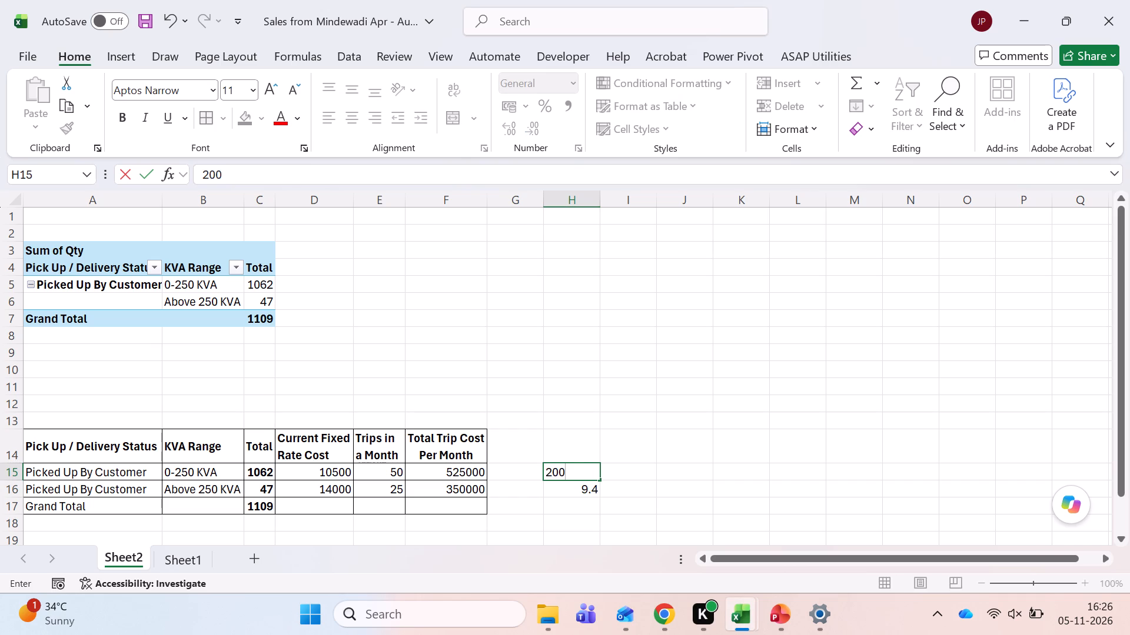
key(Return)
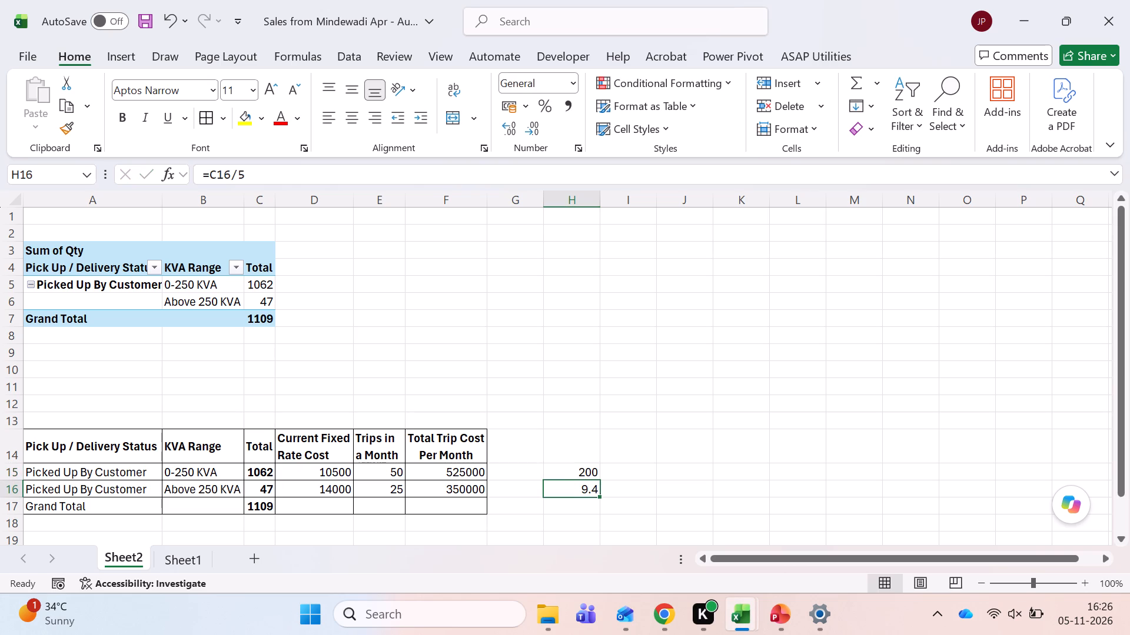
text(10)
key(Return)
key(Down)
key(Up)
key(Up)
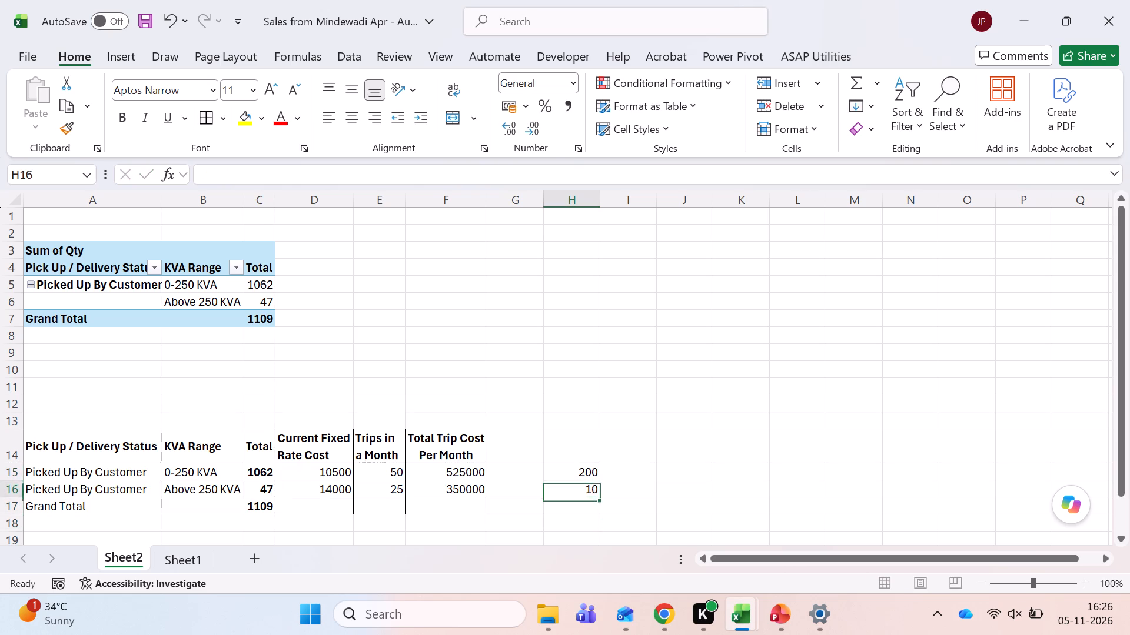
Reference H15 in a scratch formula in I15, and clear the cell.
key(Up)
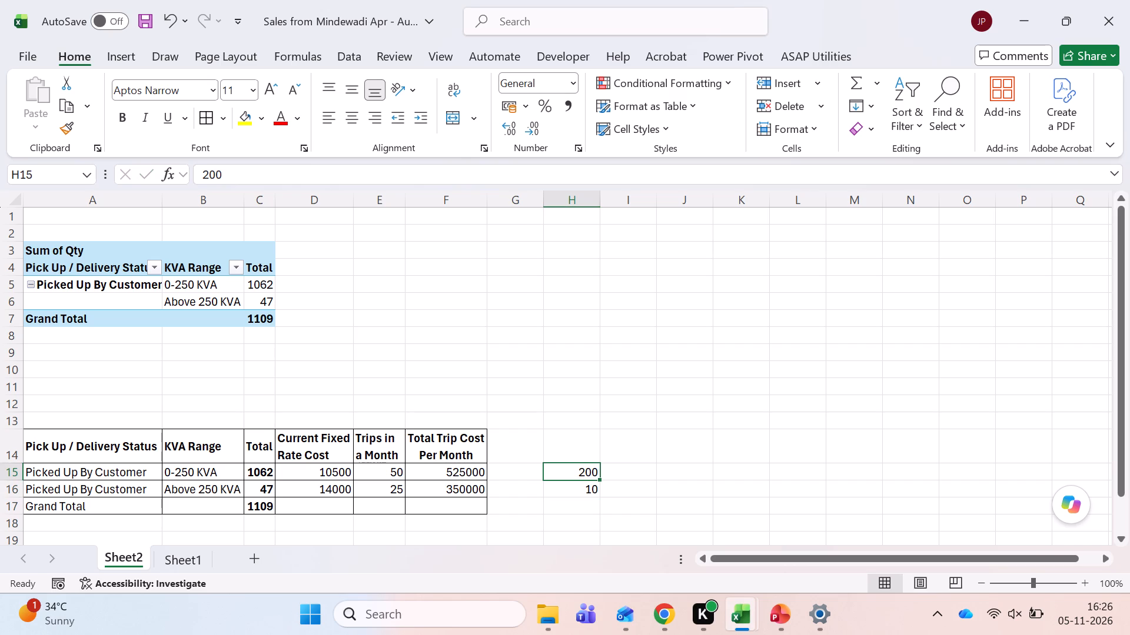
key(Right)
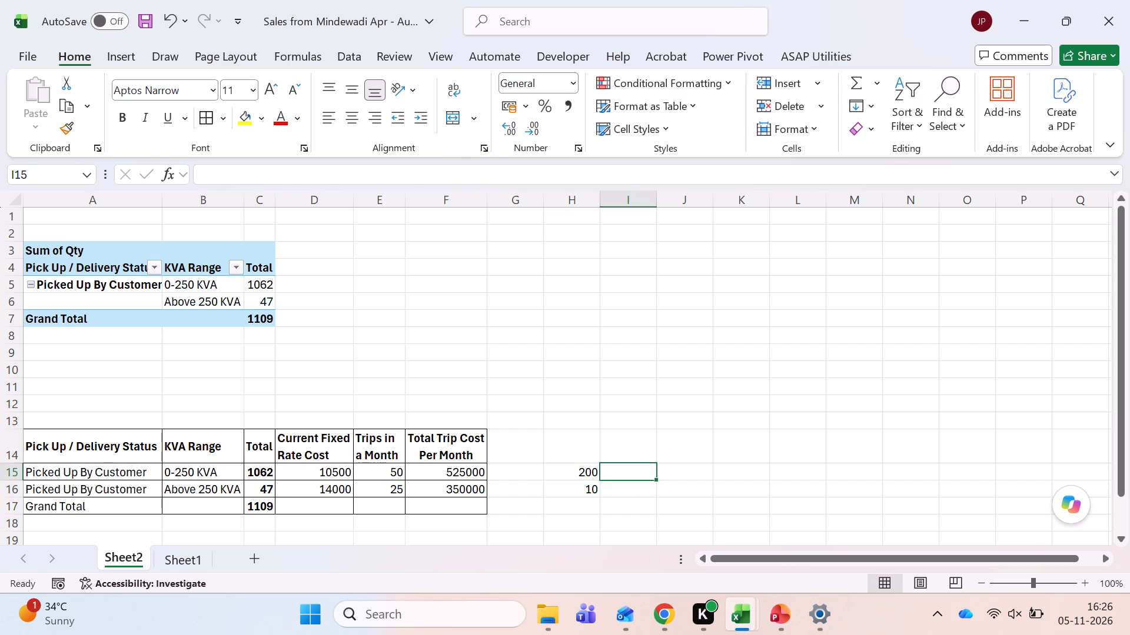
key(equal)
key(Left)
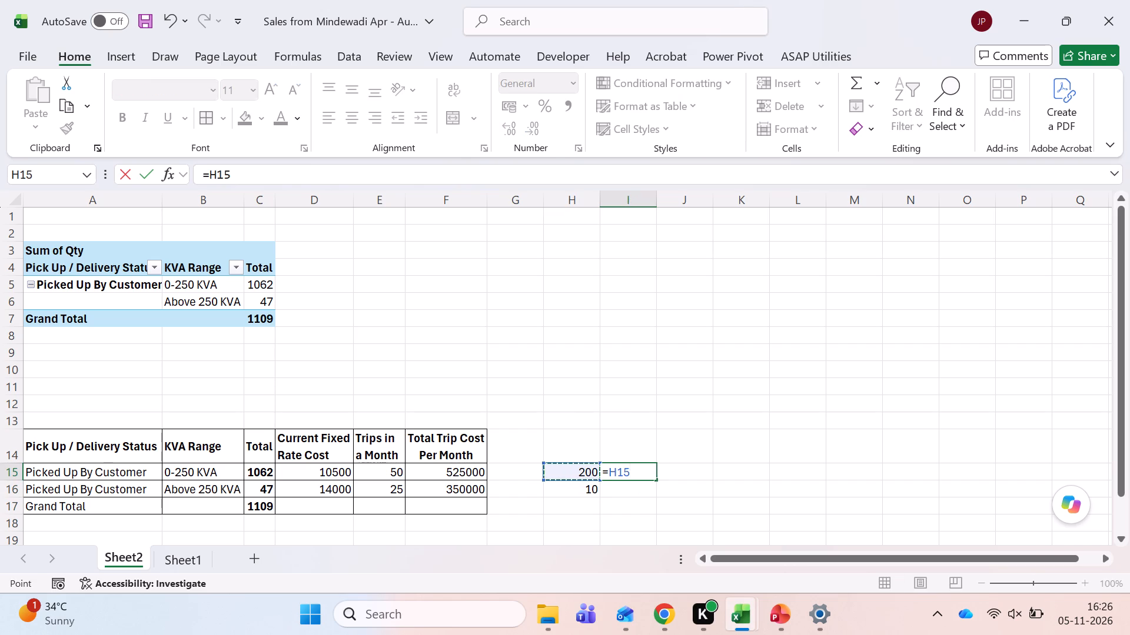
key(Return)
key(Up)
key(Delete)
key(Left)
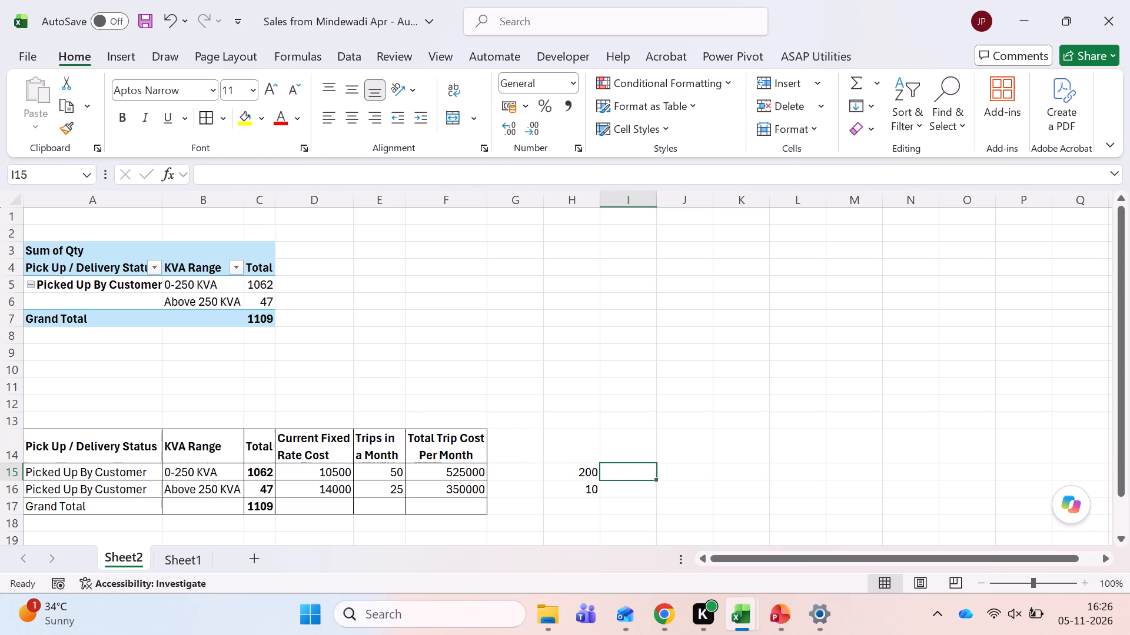
Enter the formula =C15/5 in H15 and fill it down into H16 for the monthly averages.
key(Down)
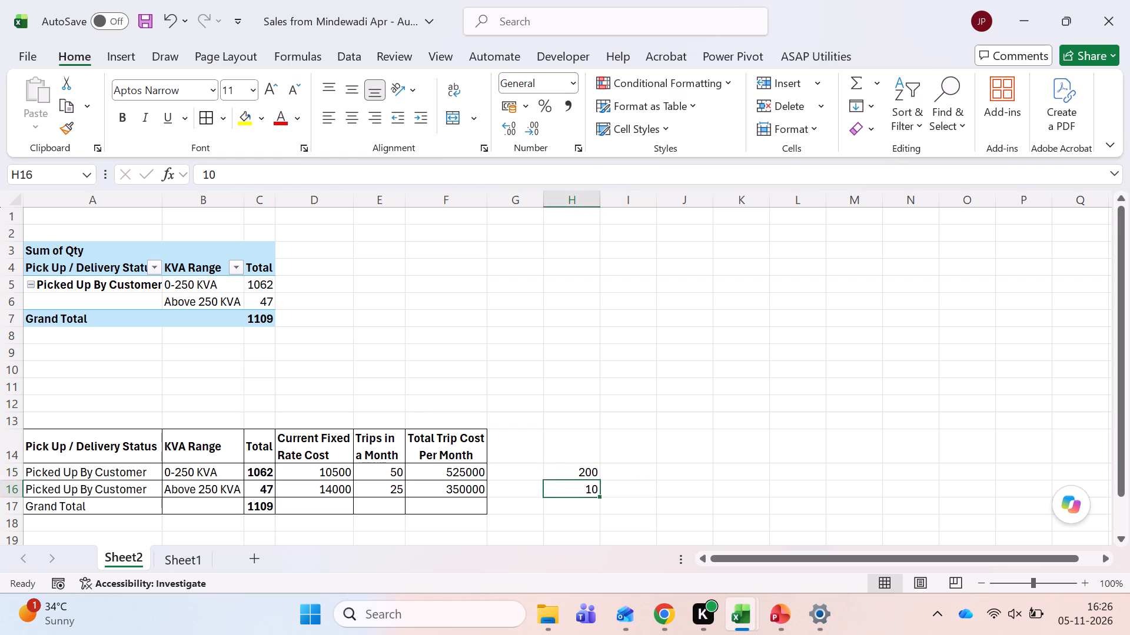
key(Up)
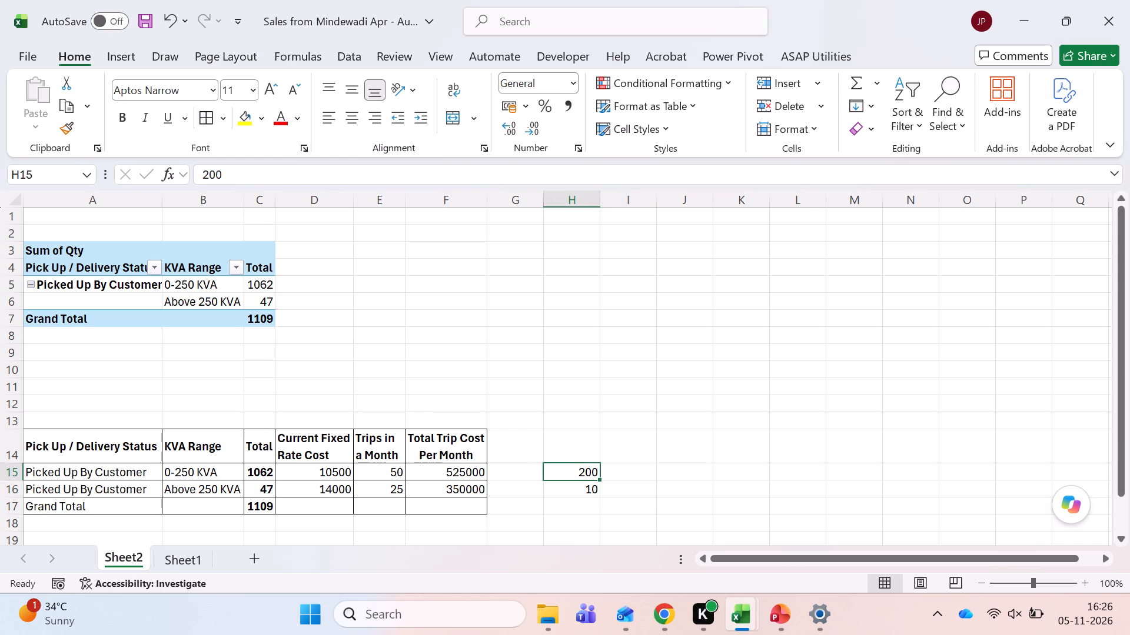
key(Down)
key(Up)
key(equal)
key(Left)
key(Left)
key(Left)
key(Left)
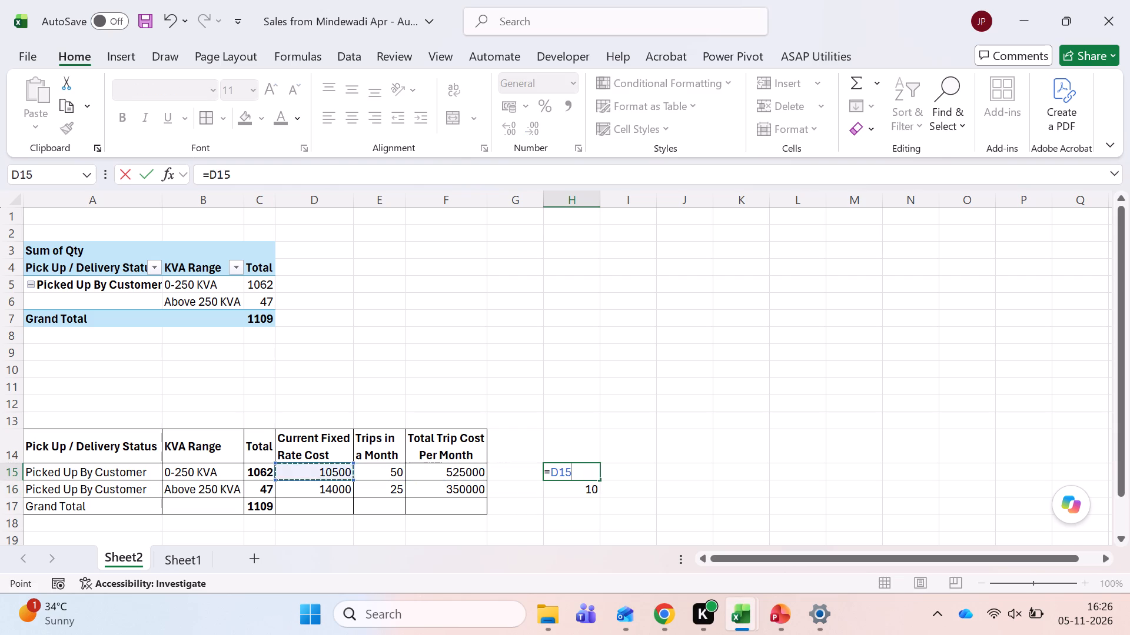
key(Left)
text(/5)
key(Return)
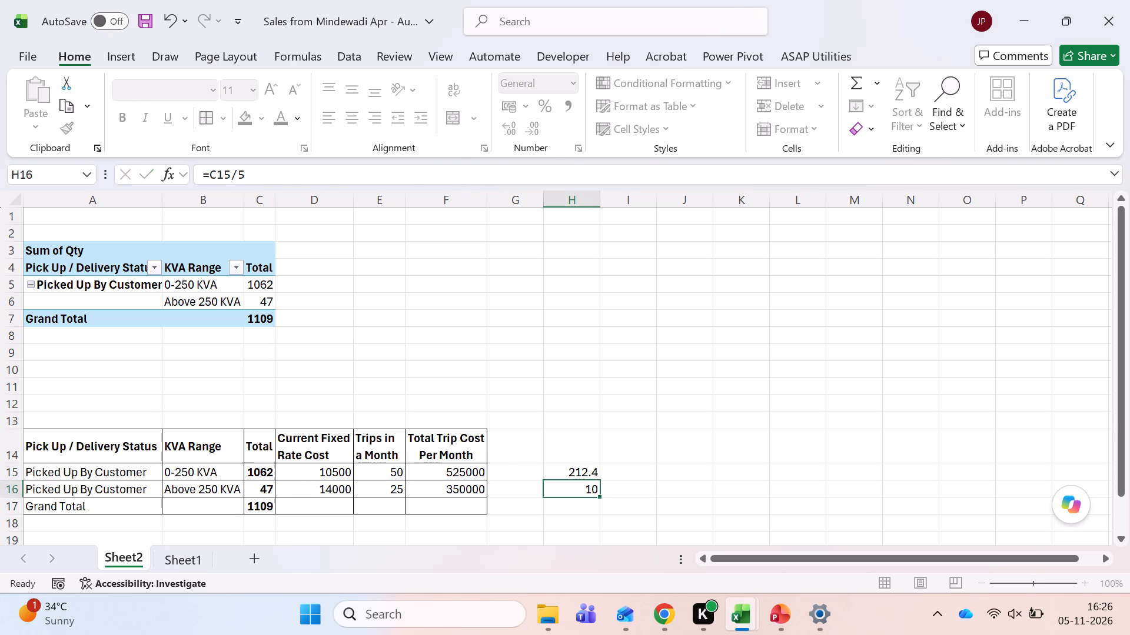
key(ctrl+d)
Enter the rounded monthly quantities beside the averages: 200 in I15 and 10 in I16.
key(Up)
key(Right)
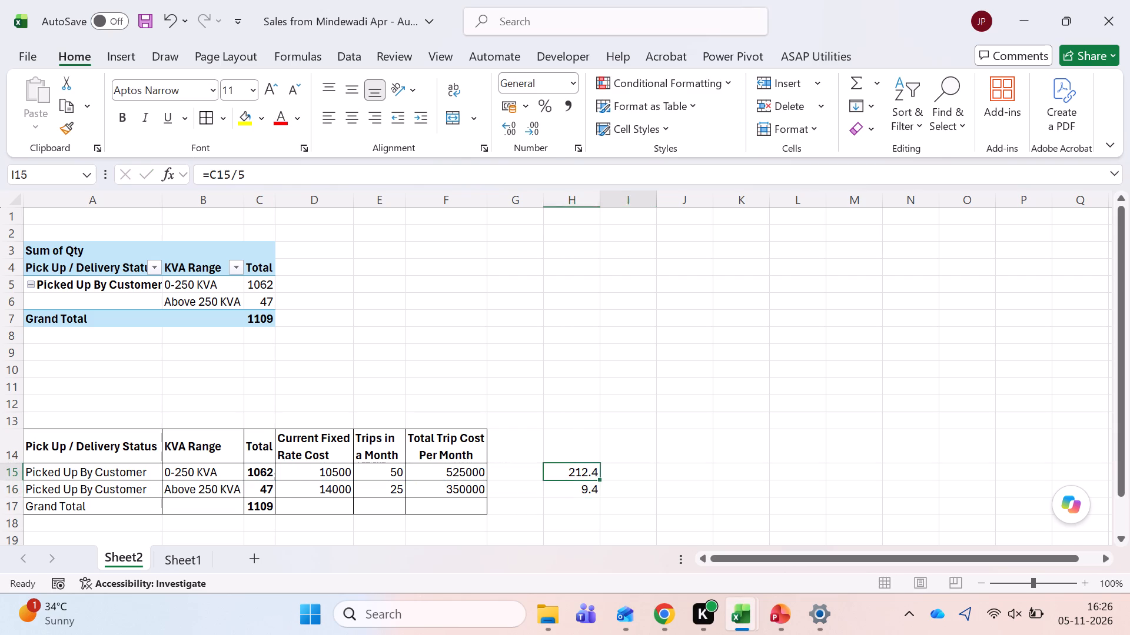
text(200)
key(Down)
text(10)
key(Up)
key(Left)
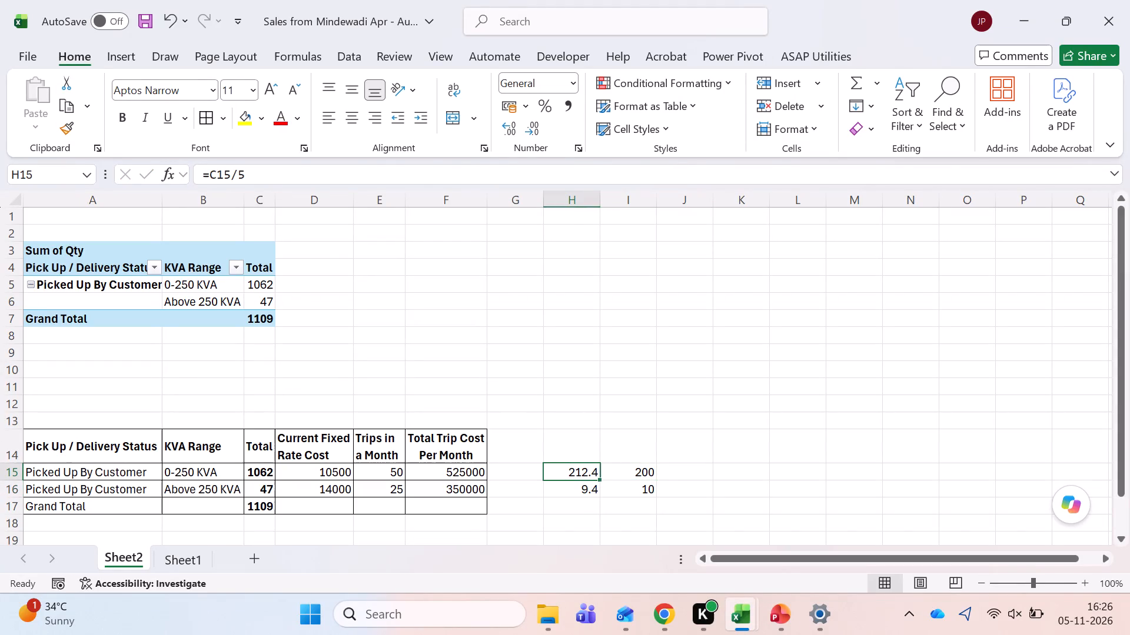
Compare the Above 250 KVA row of the summary table with its monthly quantities in columns H and I.
key(Right)
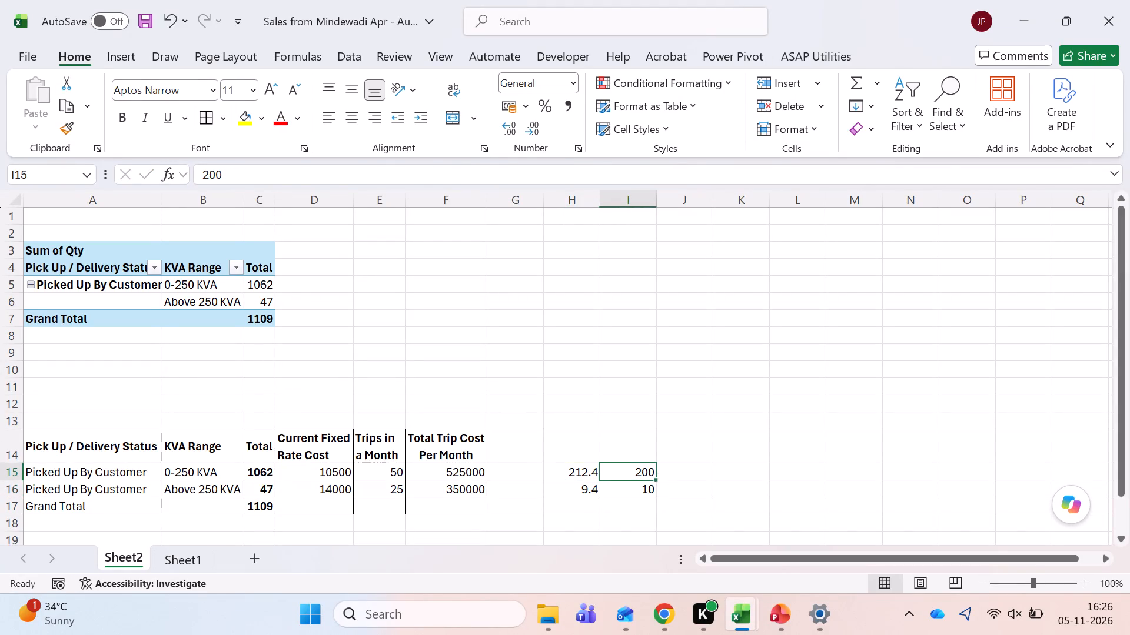
key(Down)
key(Left)
key(Left)
key(Left)
key(Left)
key(Left)
key(Left)
key(Left)
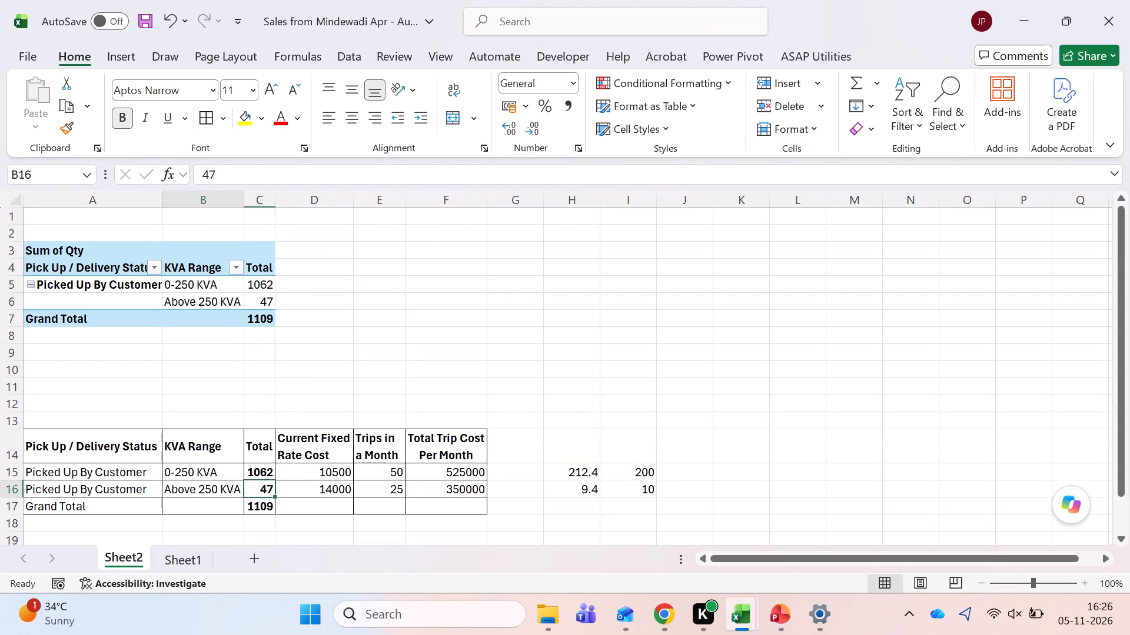
key(Left)
key(Right)
key(Right)
key(Right)
key(Right)
key(Right)
key(Right)
key(Right)
key(Right)
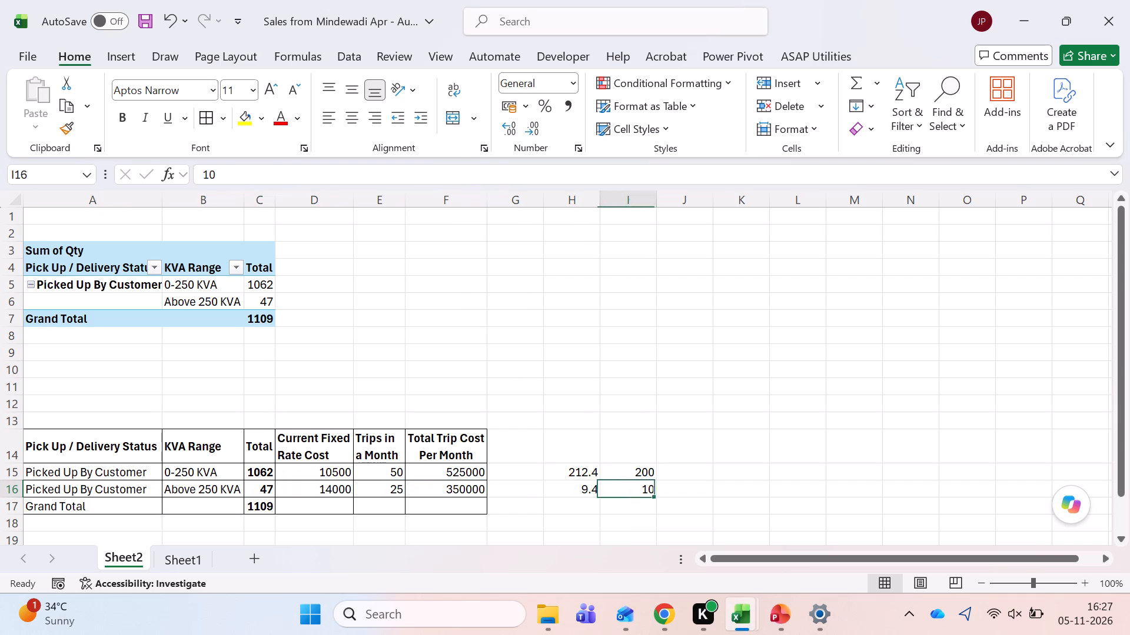
key(Right)
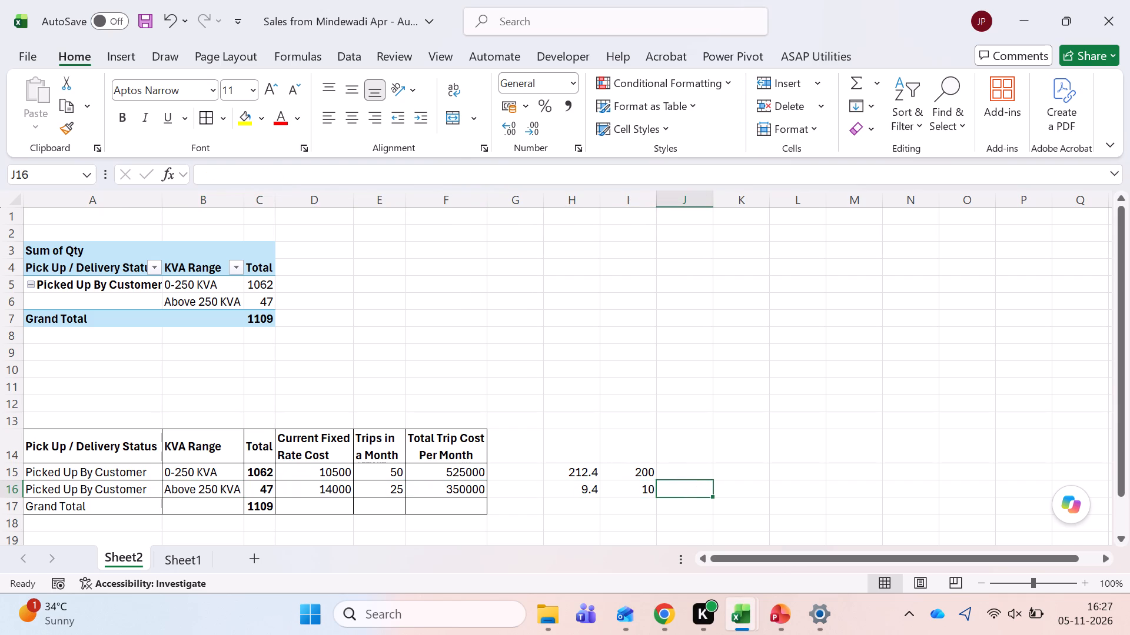
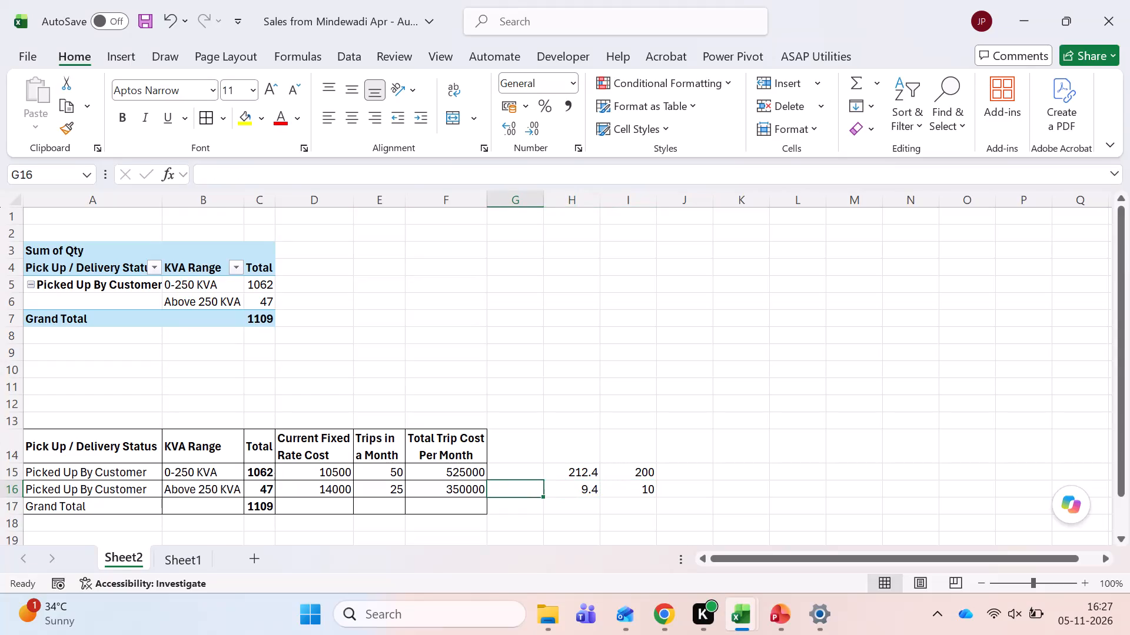
Change the quantity column's header in C14 of the summary table to "Total Qty".
key(Right)
key(Up)
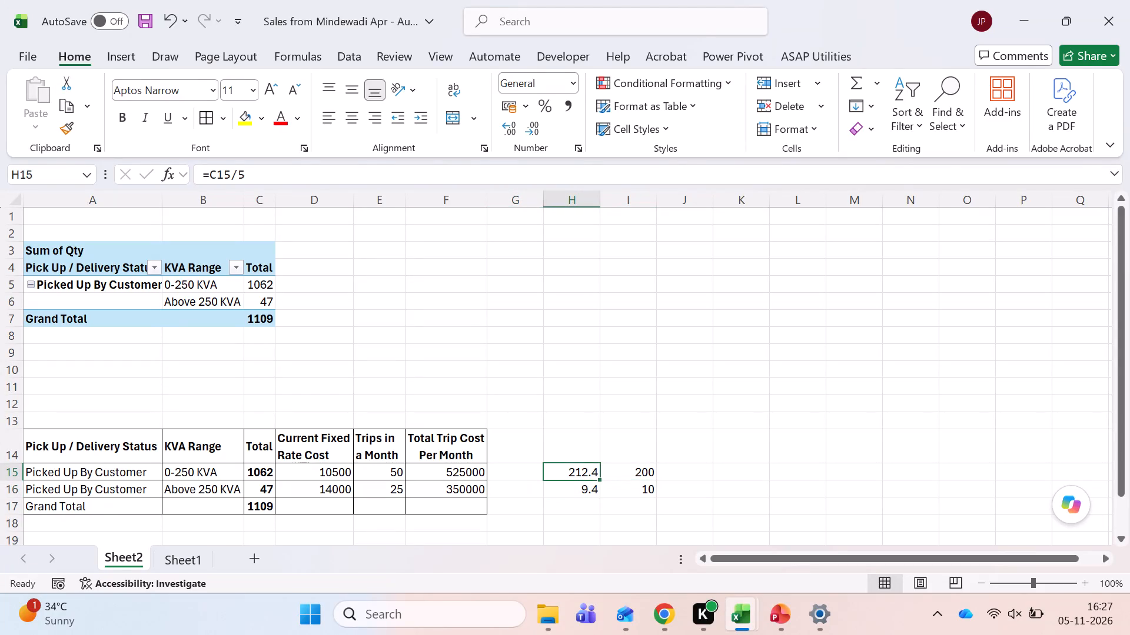
key(Right)
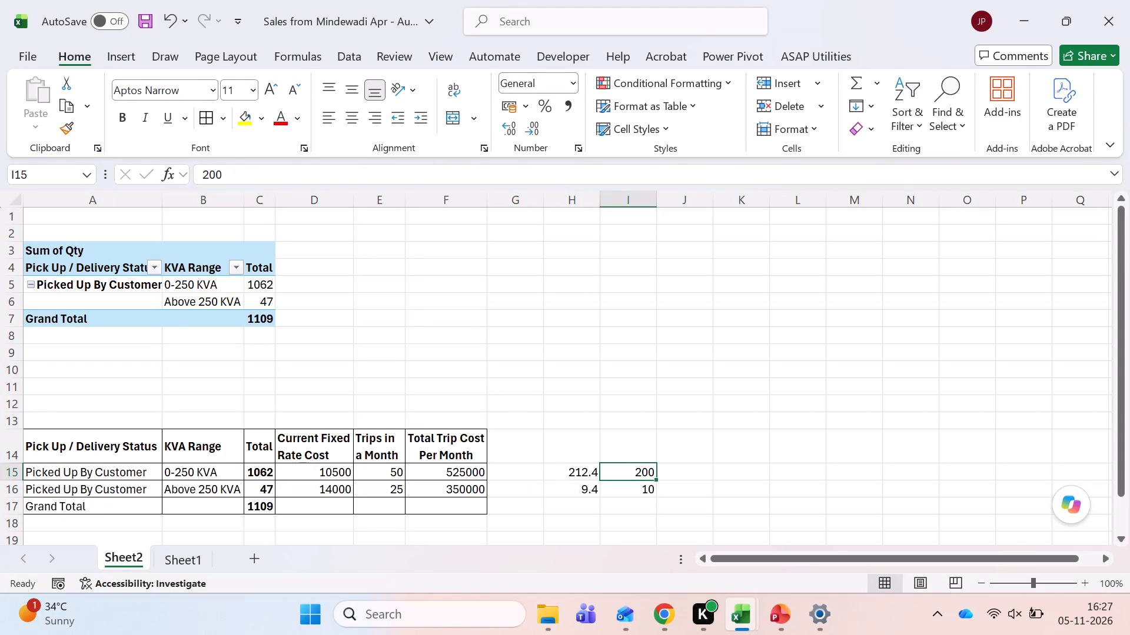
key(Left)
key(Left)
key(Left)
key(Left)
key(Left)
key(Left)
key(Left)
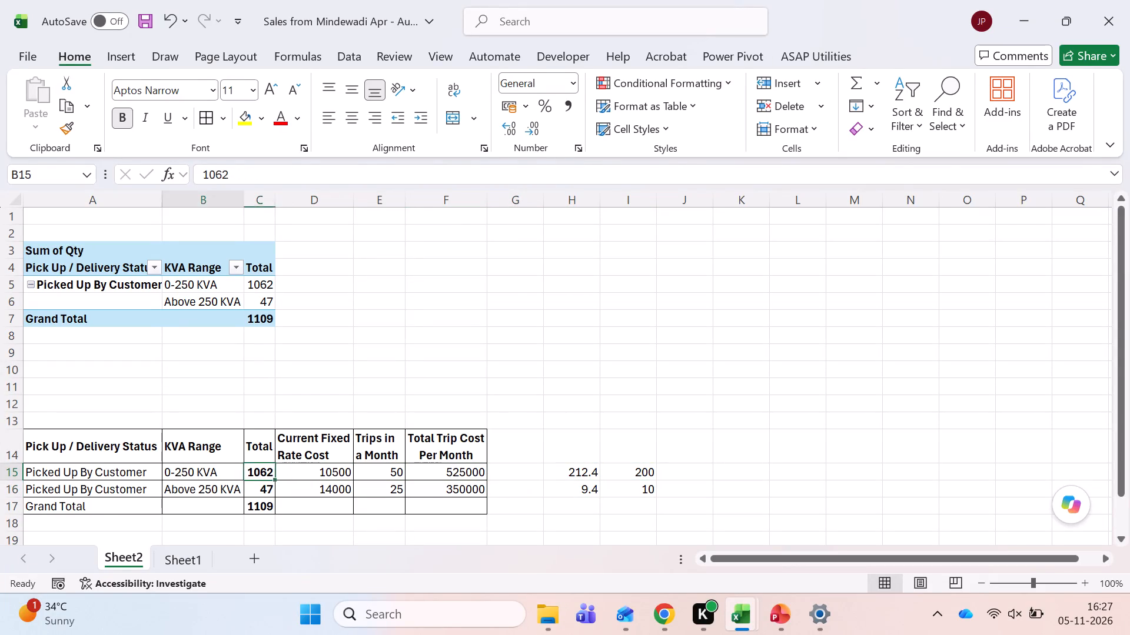
key(Up)
key(Down)
key(Up)
key(Right)
key(F2)
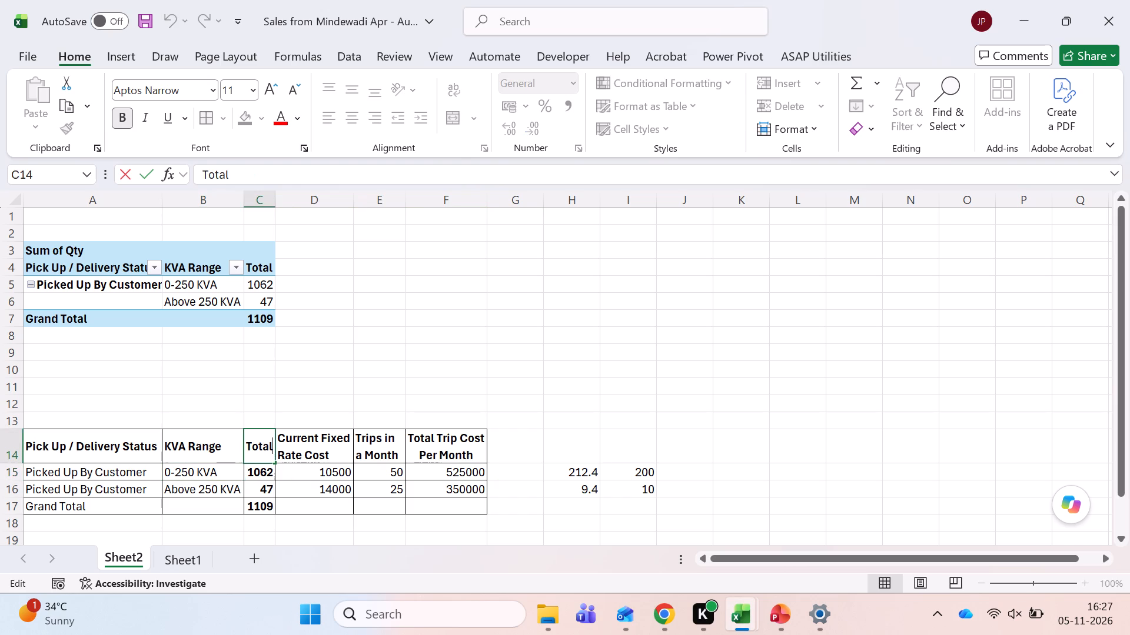
key(space)
text(Qty)
key(Return)
Wrap and horizontally centre the header text in C14, and save the workbook.
key(Up)
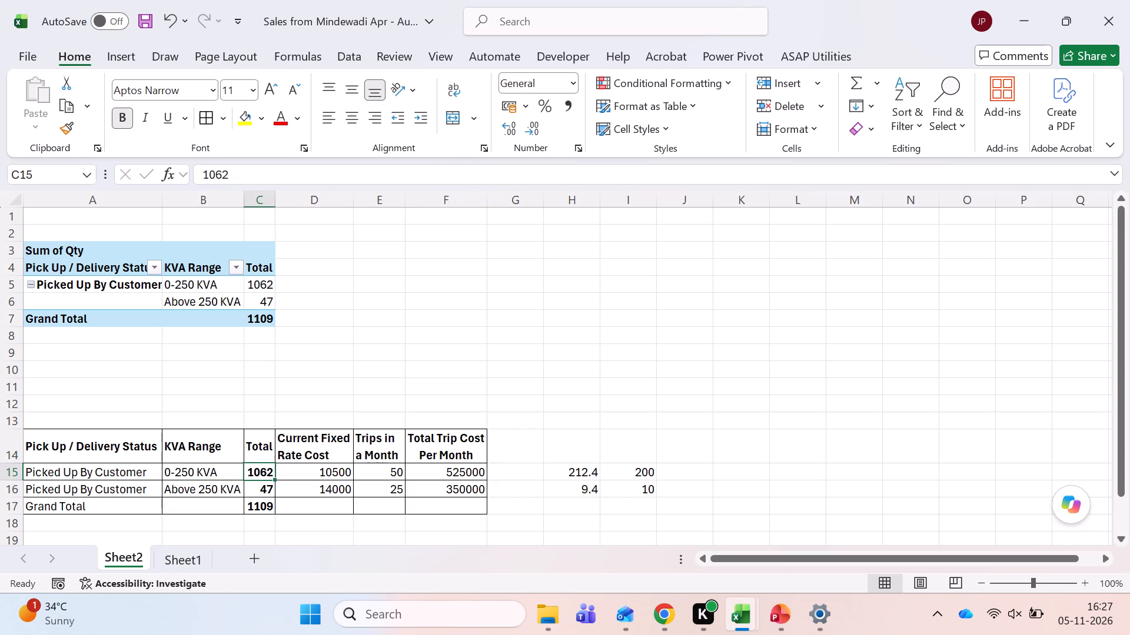
key(alt+h)
key(w)
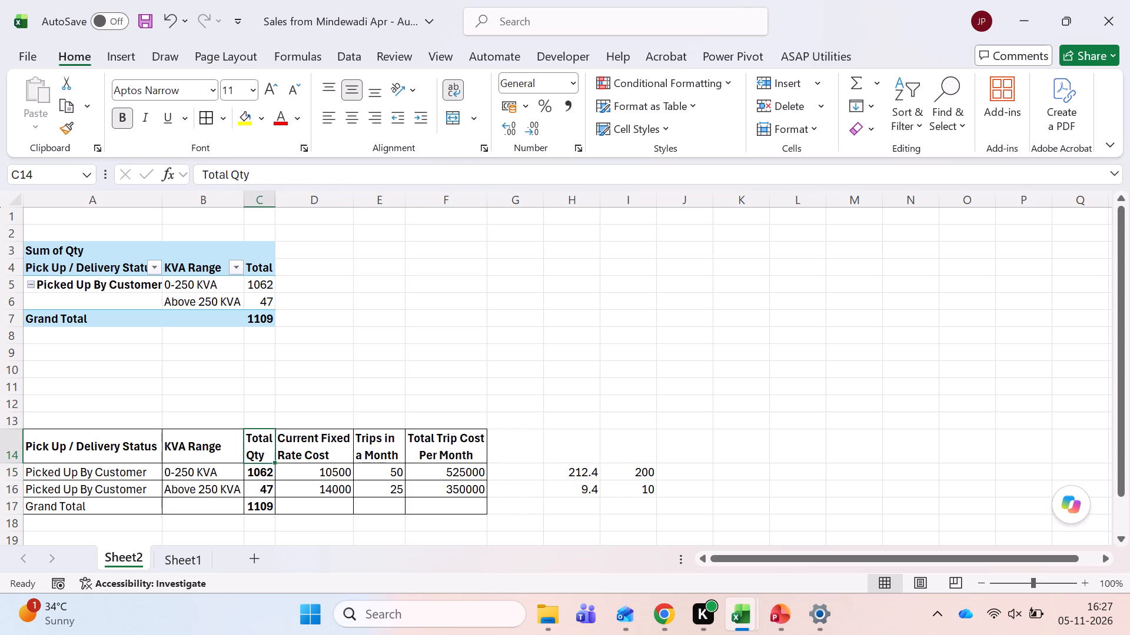
click(350, 116)
key(ctrl+s)
Review the summary table's cost and trip headers and the monthly average formula in H15.
key(Right)
key(Right)
key(Right)
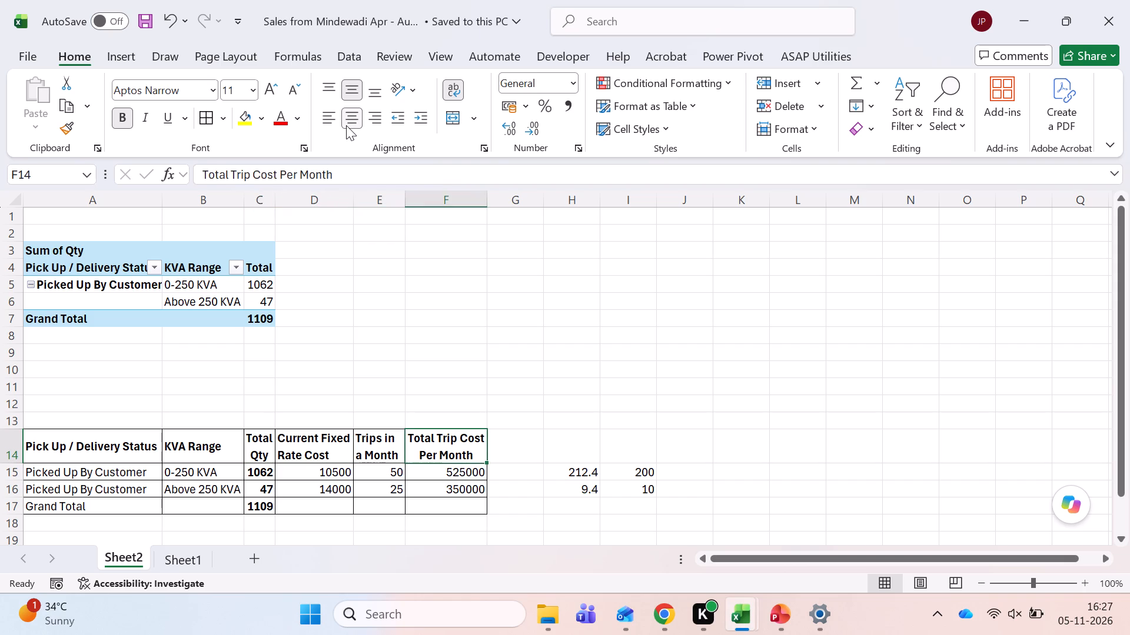
key(Left)
key(Left)
key(Right)
key(Right)
key(Right)
key(Right)
key(Right)
key(Down)
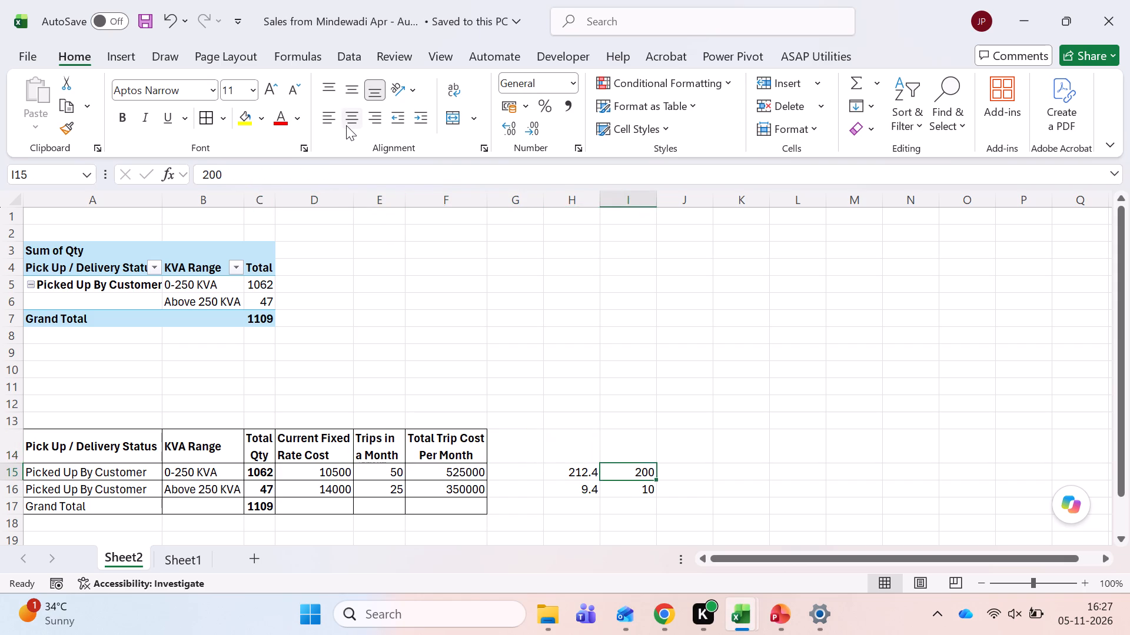
key(Left)
key(Up)
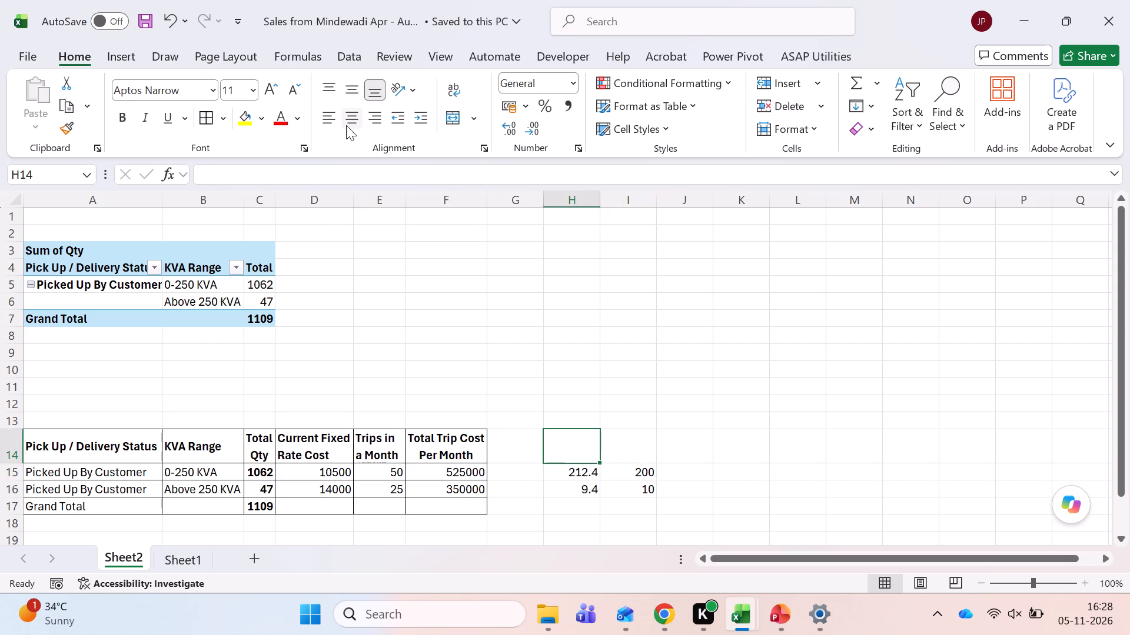
key(Down)
key(F2)
key(F2)
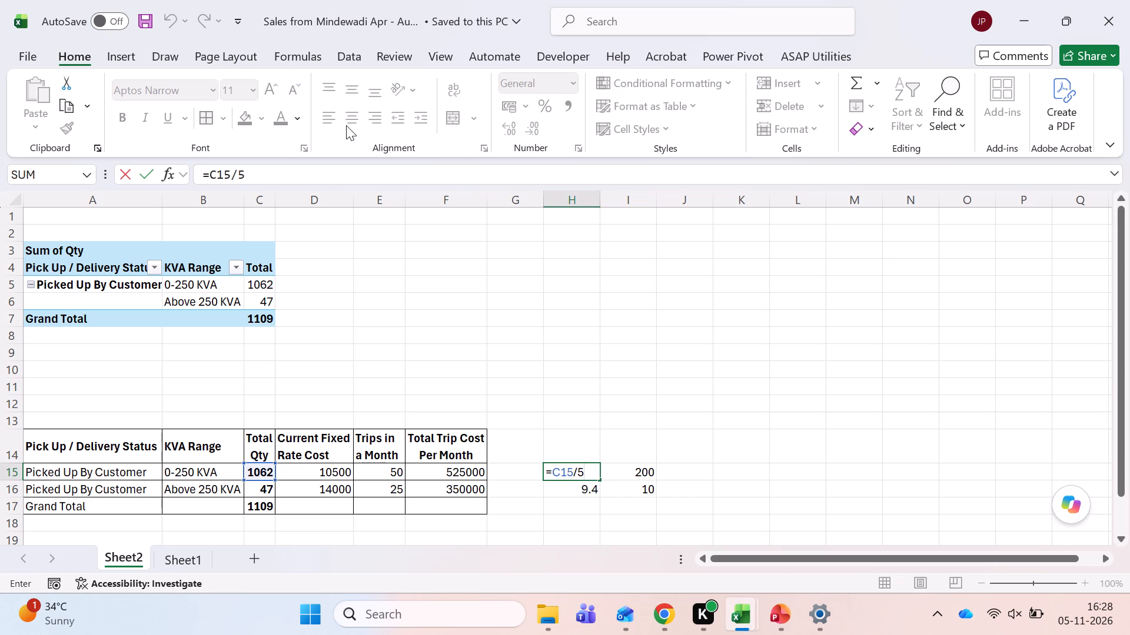
key(Return)
Enter the header "Total Inter Trs Qty in one month" in H14 above the monthly averages.
key(Up)
key(Up)
text(Total Qty Delive)
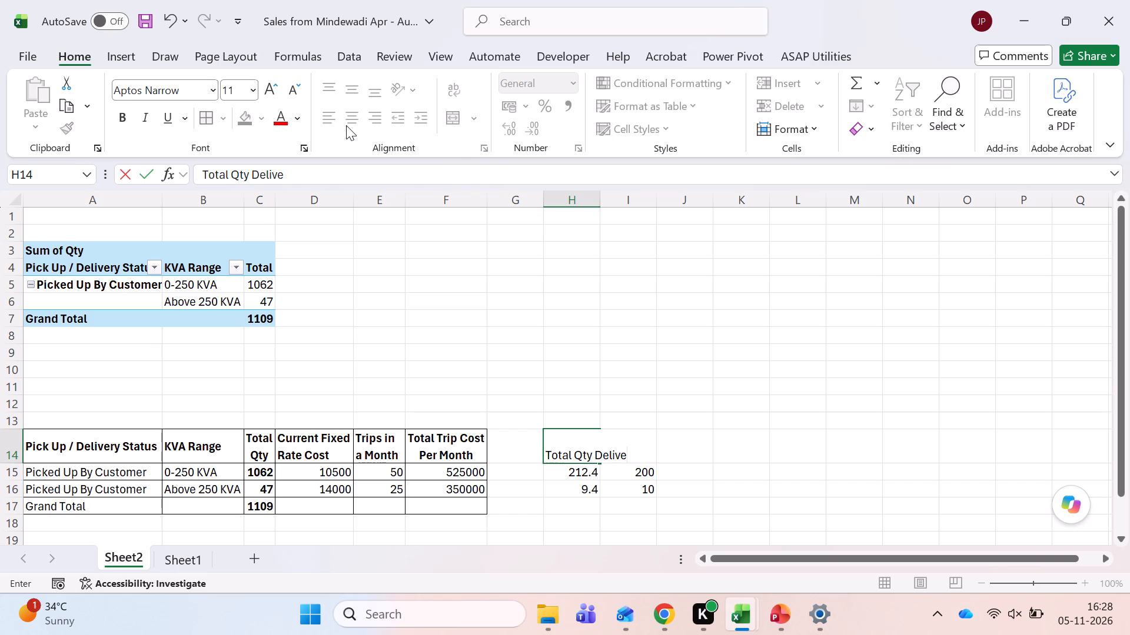
key(BackSpace)
key(BackSpace)
key(BackSpace)
key(BackSpace)
key(BackSpace)
key(BackSpace)
key(BackSpace)
key(BackSpace)
key(BackSpace)
key(BackSpace)
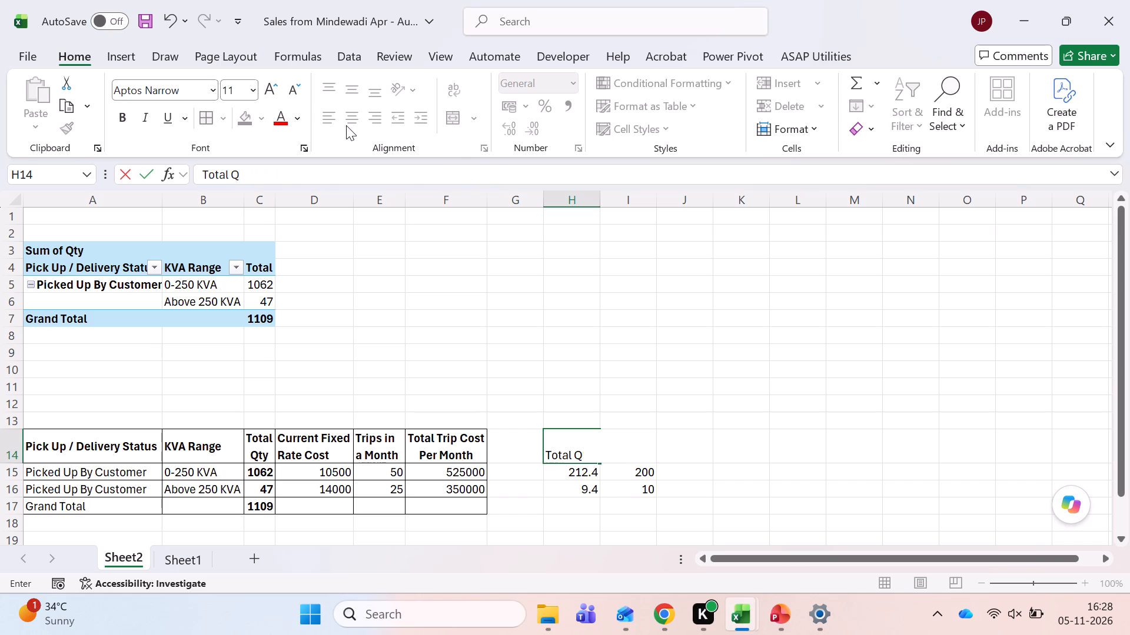
key(BackSpace)
key(space)
text(Inter)
key(space)
text(Trs Qty in one mont)
key(h)
key(Return)
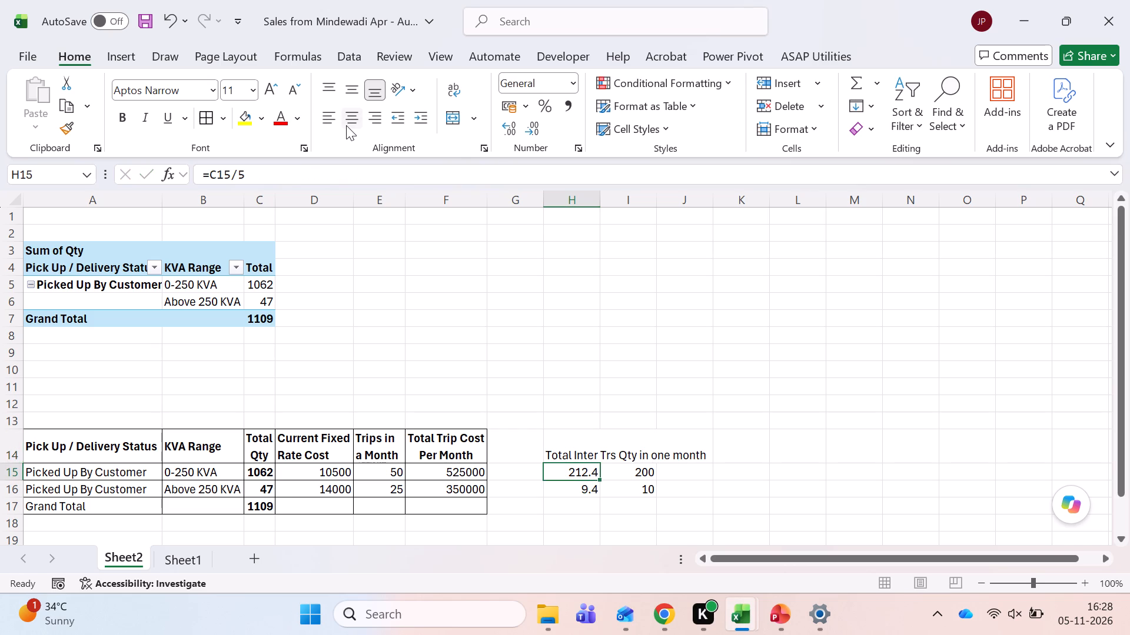
Copy the H14 header into I14 and autofit columns H and I to the header text.
key(Up)
key(ctrl+c)
key(Right)
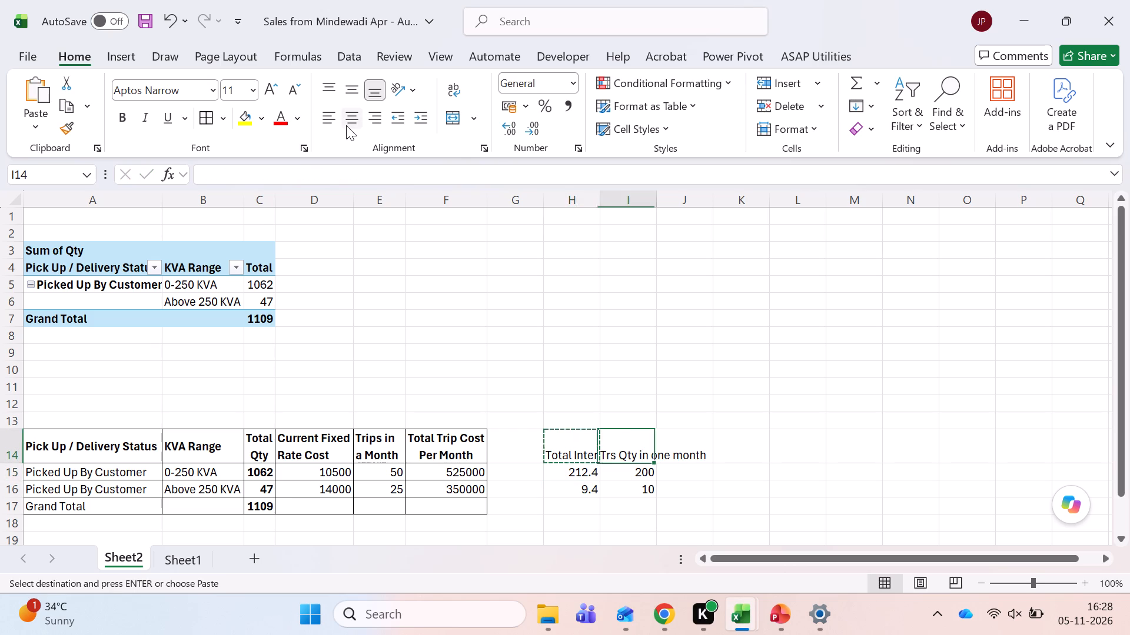
key(Return)
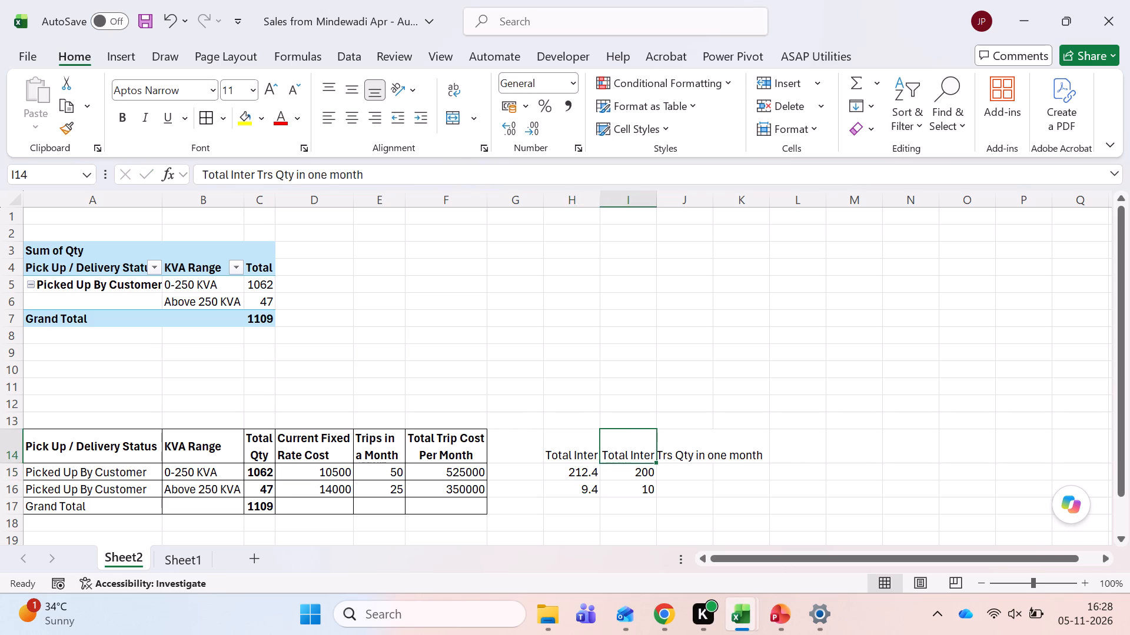
double_click(600, 205)
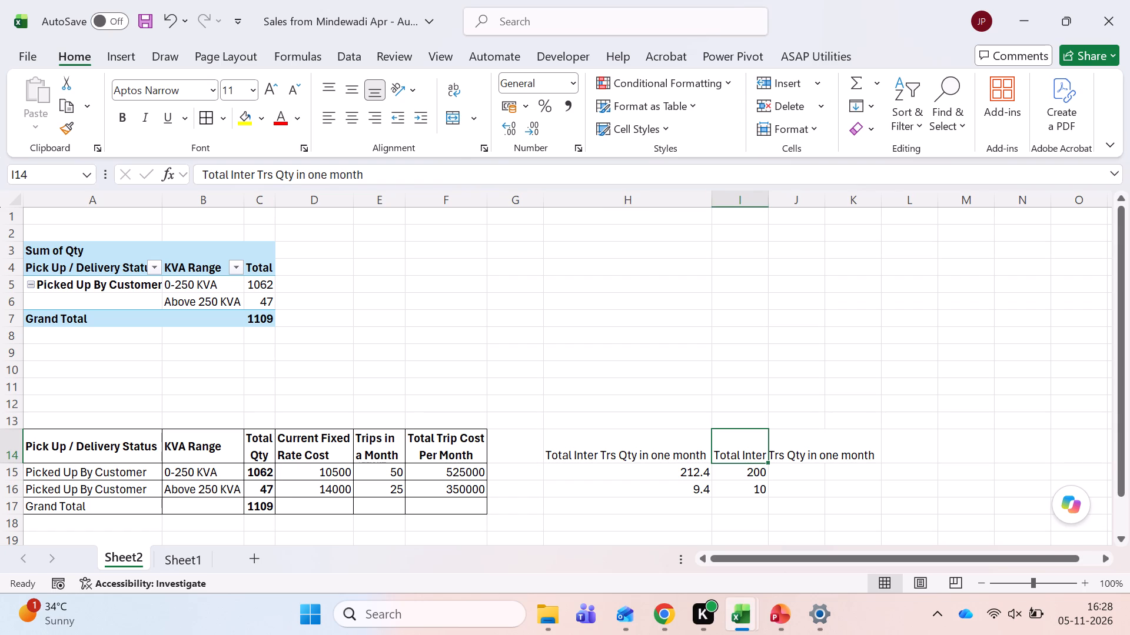
double_click(767, 201)
Bold the headers in H14 and I14, widen column H slightly, and save the workbook.
key(Down)
key(Left)
key(Up)
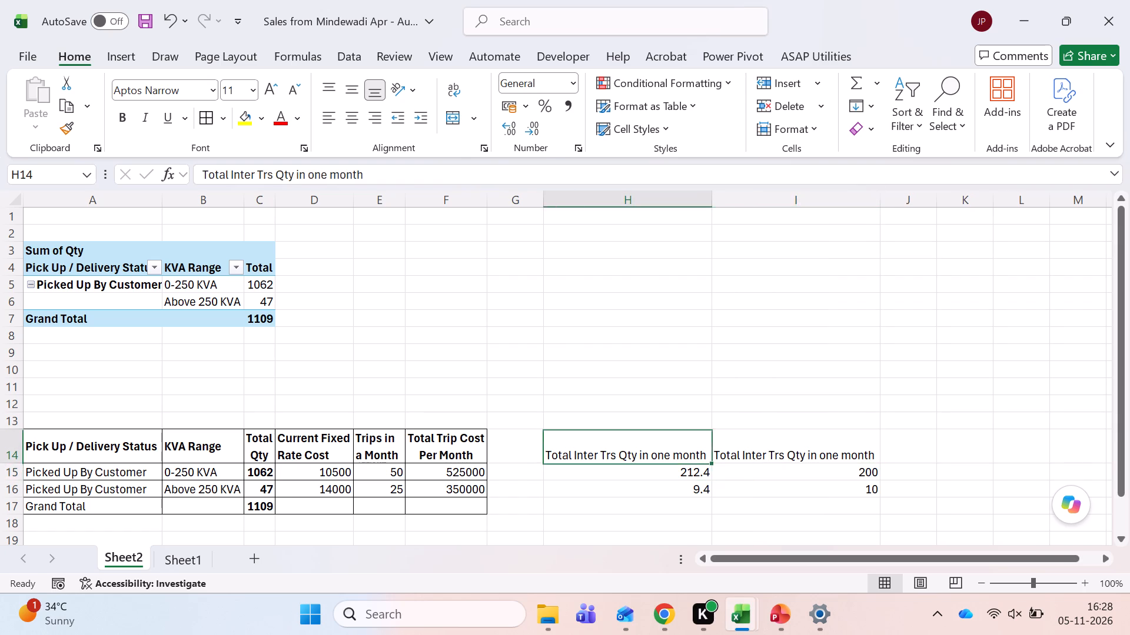
key(shift+Right)
key(ctrl+b)
key(Right)
key(Left)
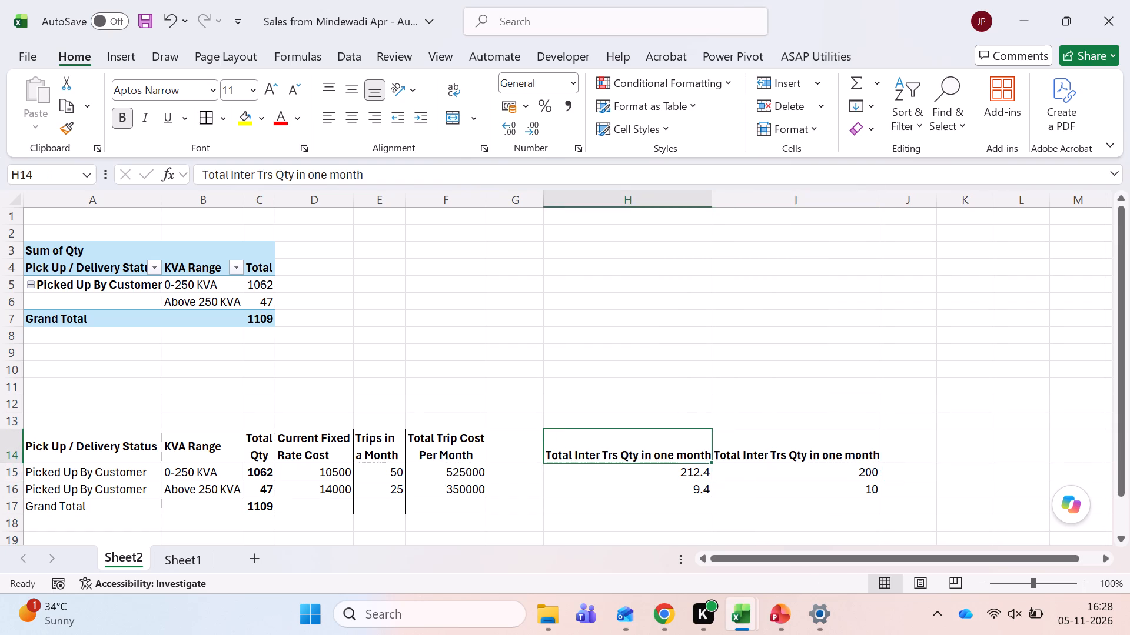
drag(715, 196, 725, 198)
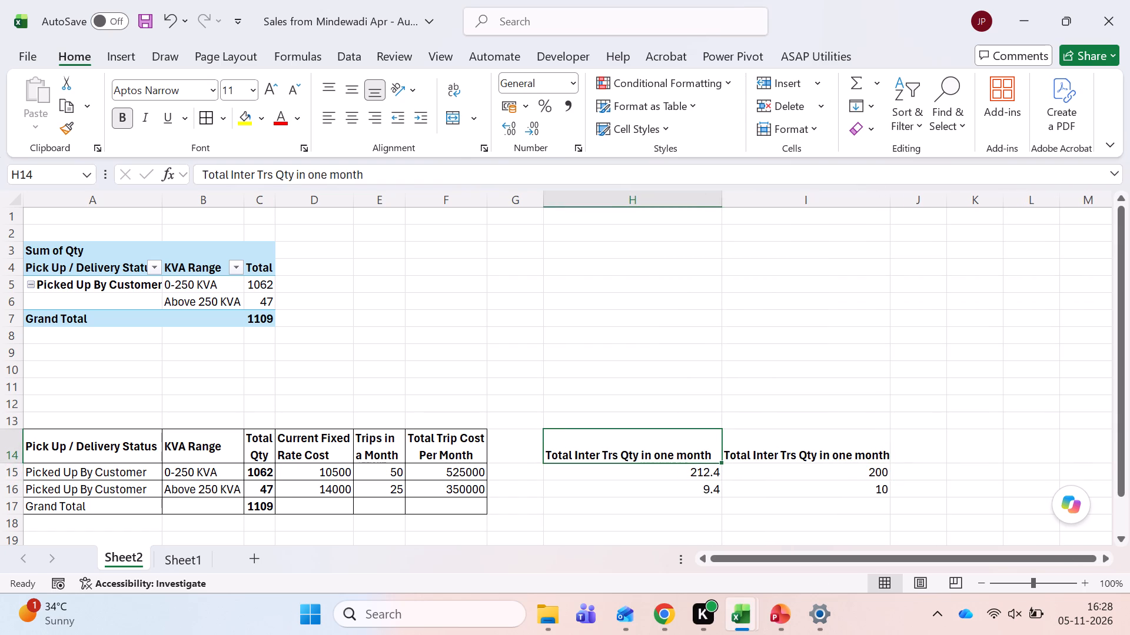
key(ctrl+s)
Examine the average formula in H15 and compare it with the rounded monthly quantities in column I.
key(Down)
key(F2)
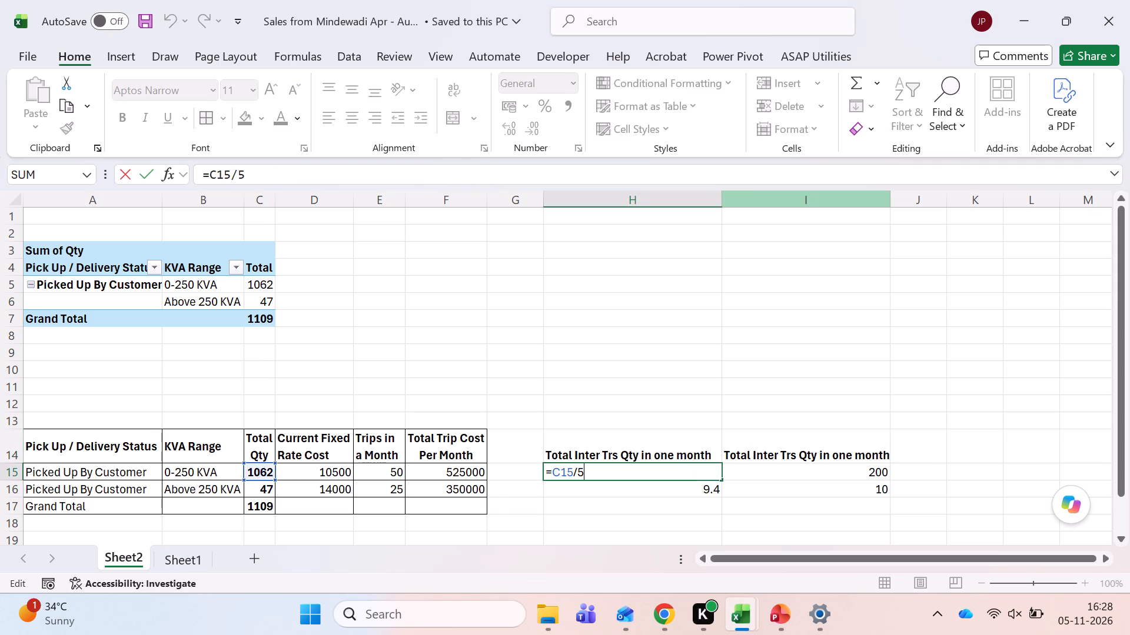
key(Escape)
key(Left)
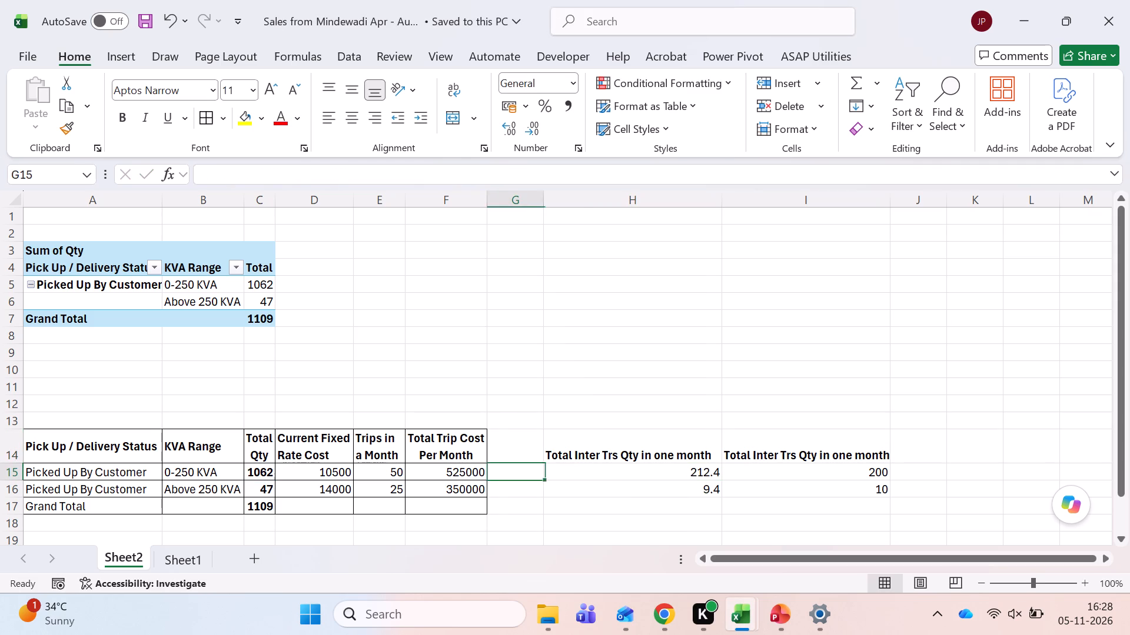
key(Left)
key(Right)
key(Right)
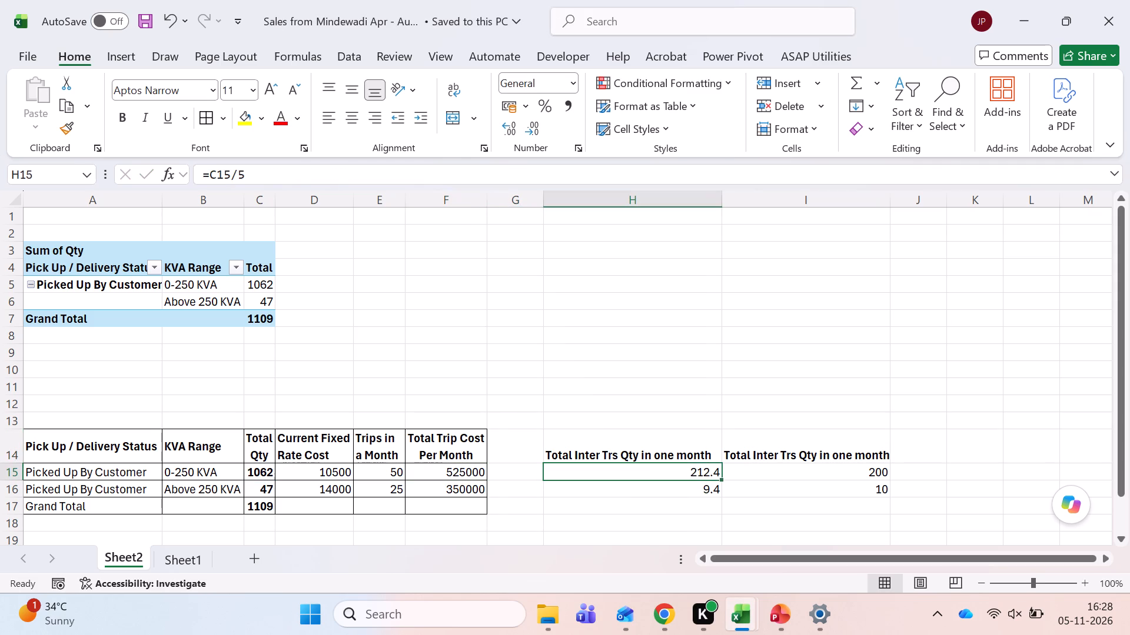
key(Right)
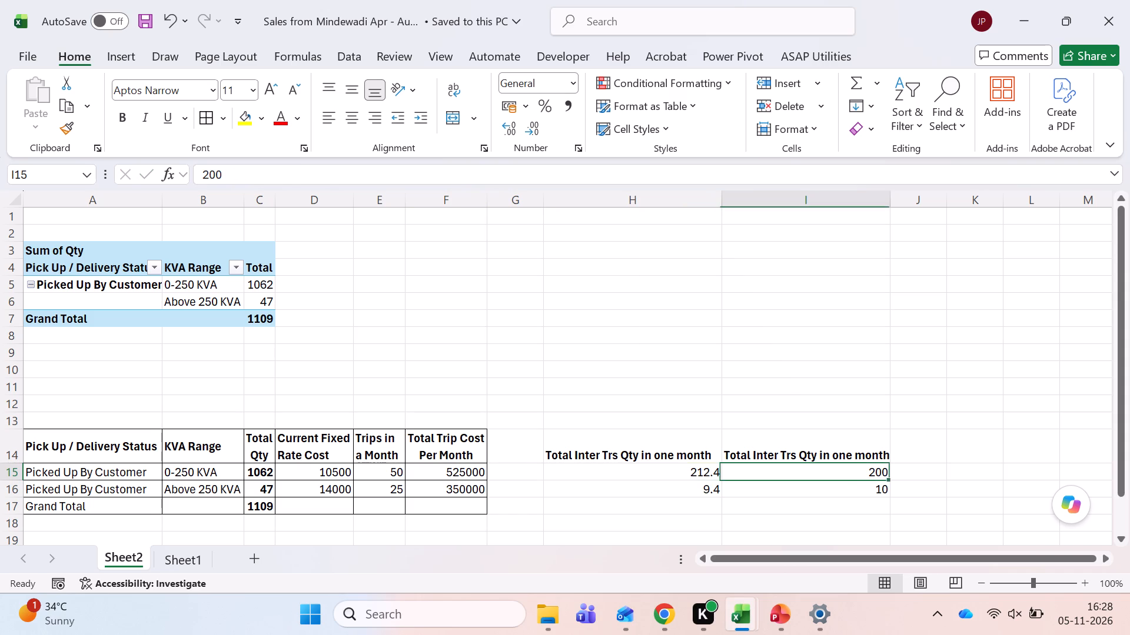
key(Left)
key(Left)
key(Right)
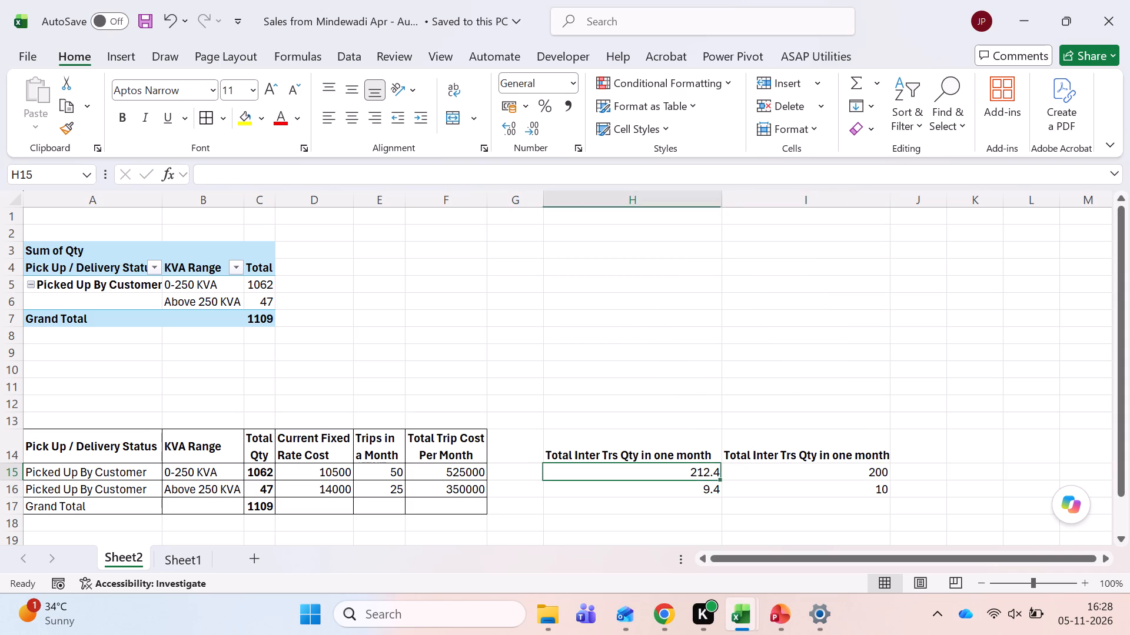
key(Right)
key(Down)
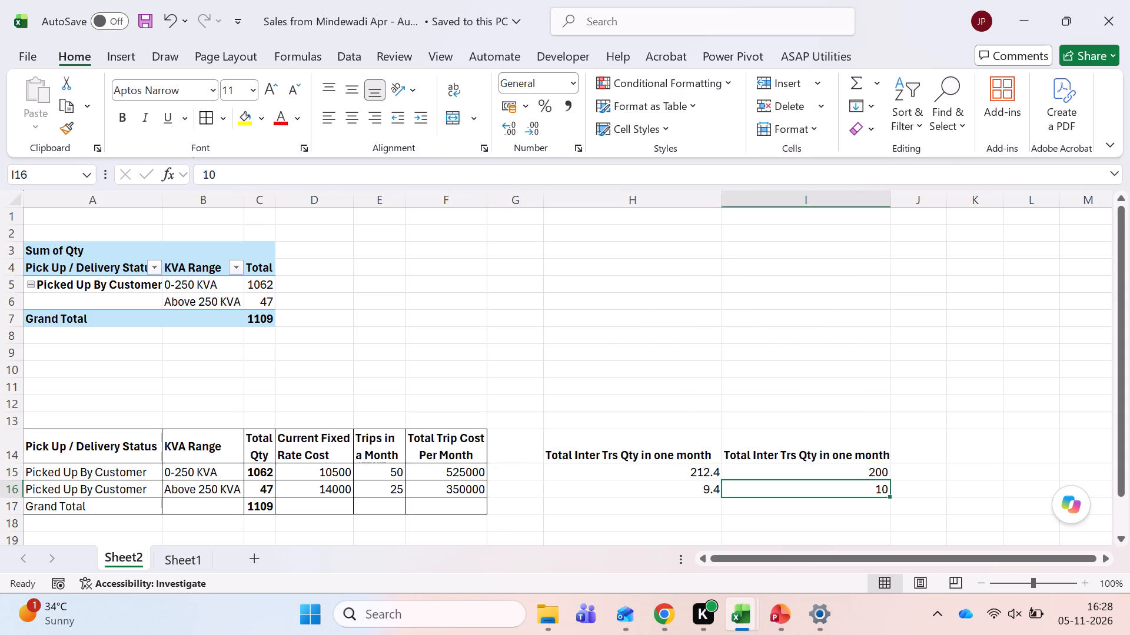
Read across the Above 250 KVA row, from pick-up status through rate cost and trips to the monthly quantity in I16.
key(Left)
key(Left)
key(Left)
key(Left)
key(Left)
key(Left)
key(Left)
key(Left)
key(Left)
key(Left)
key(Left)
key(Left)
key(Left)
key(Left)
key(Left)
key(Left)
key(Left)
key(Left)
key(Left)
key(Left)
key(Left)
key(Left)
key(Left)
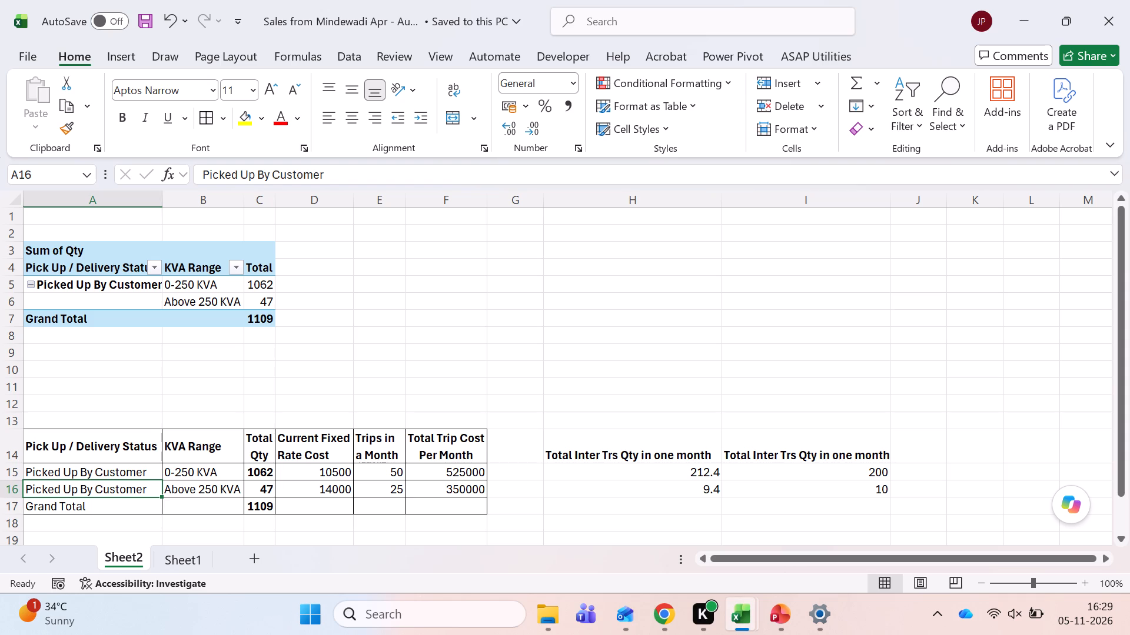
key(Right)
key(Right)
key(Right)
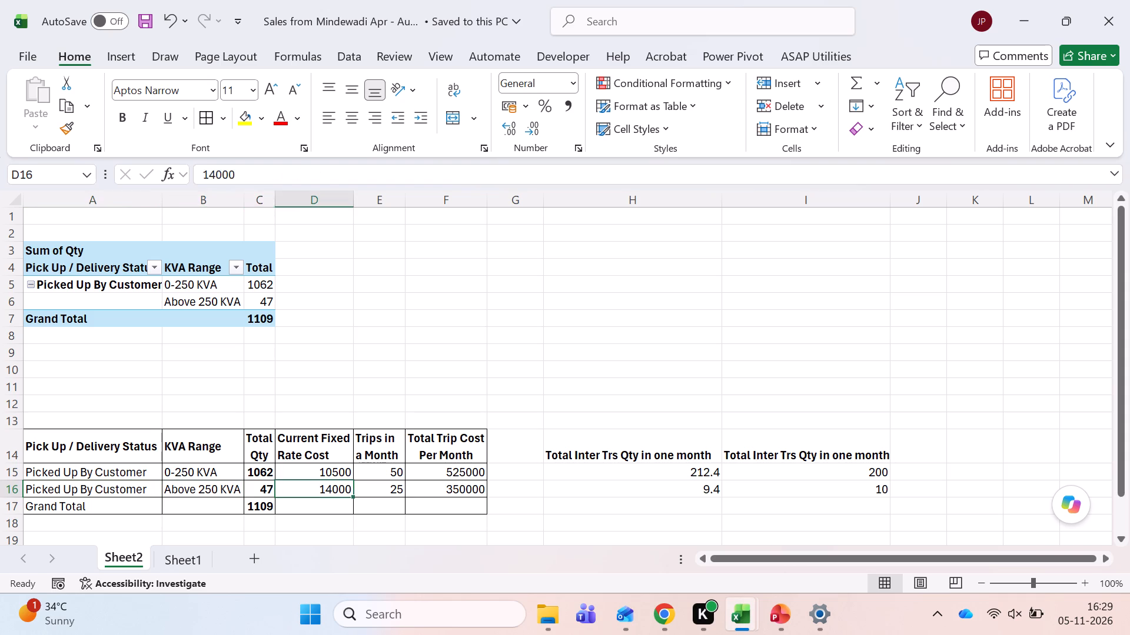
key(Right)
key(Right)
key(Right)
key(Right)
key(Right)
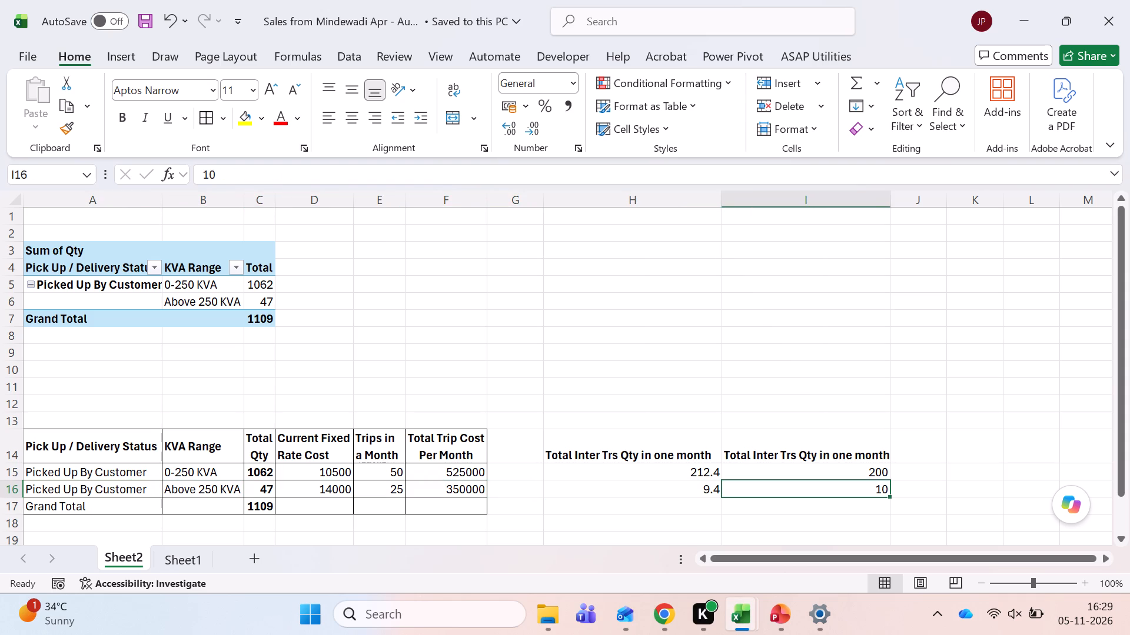
Examine the monthly trips for both KVA ranges in E15:E16 by selecting them together.
key(Left)
key(Left)
key(Left)
key(Left)
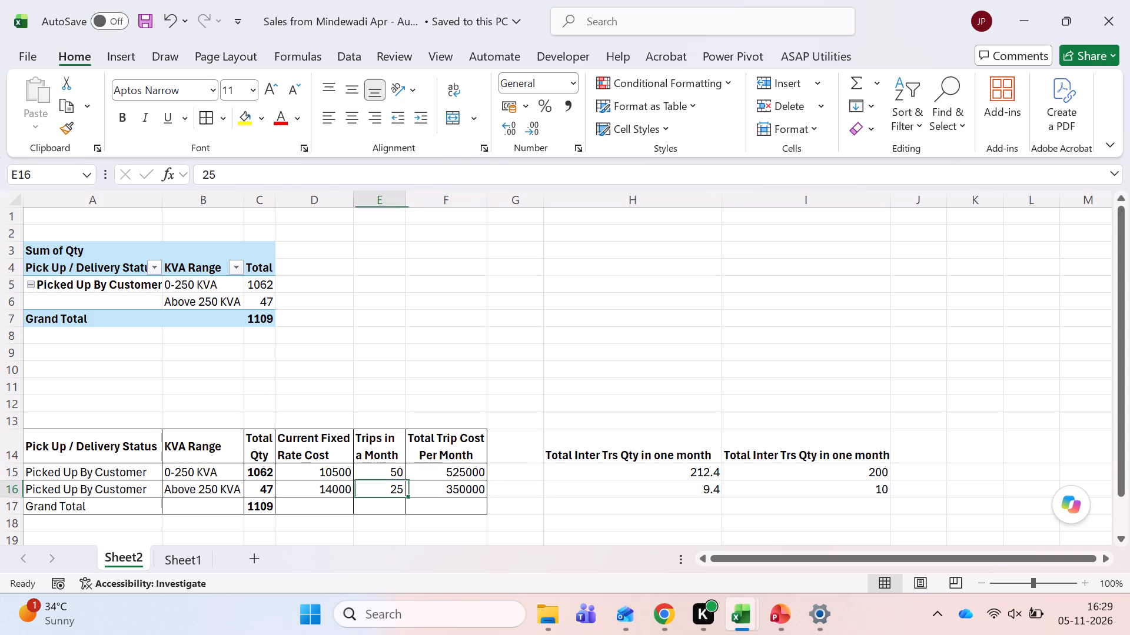
key(Up)
key(shift+Down)
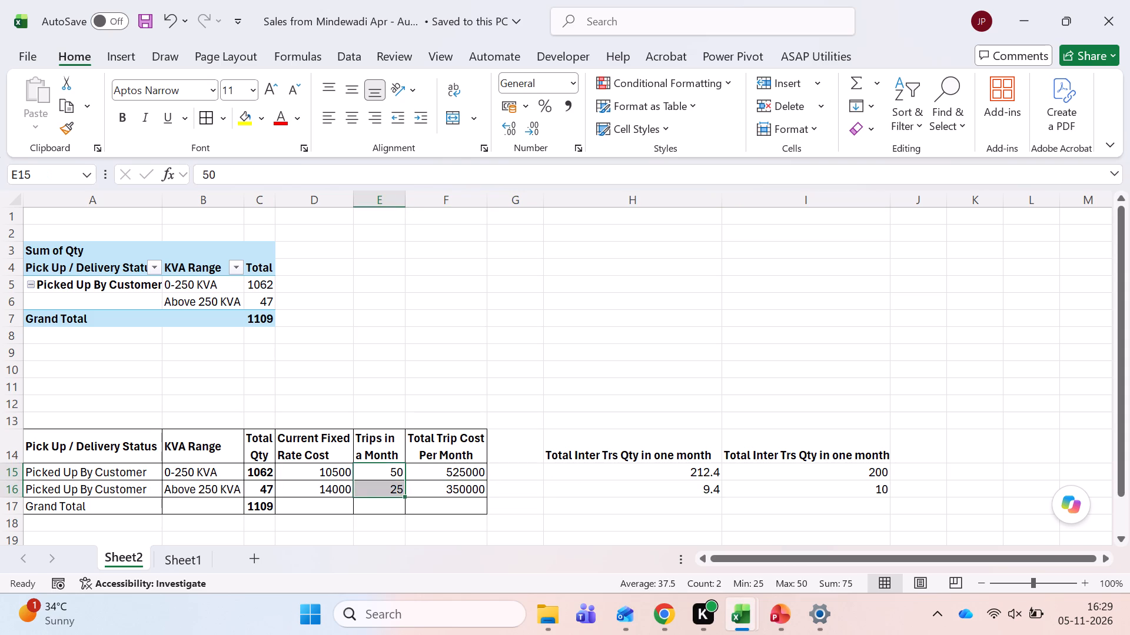
key(Down)
key(Down)
key(Up)
key(Up)
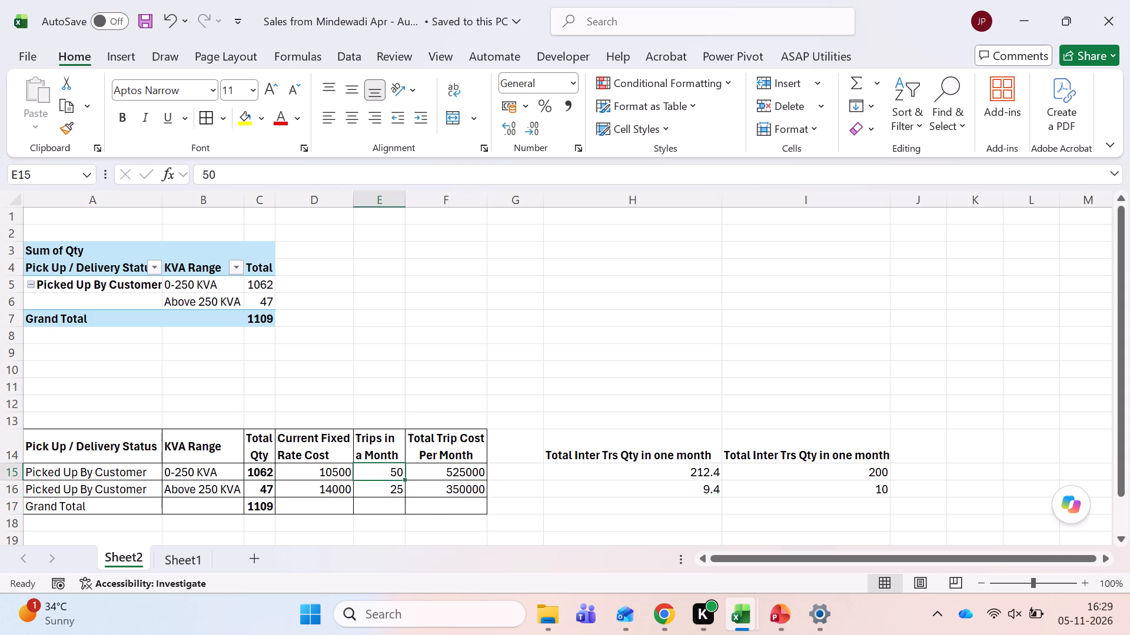
key(shift+Down)
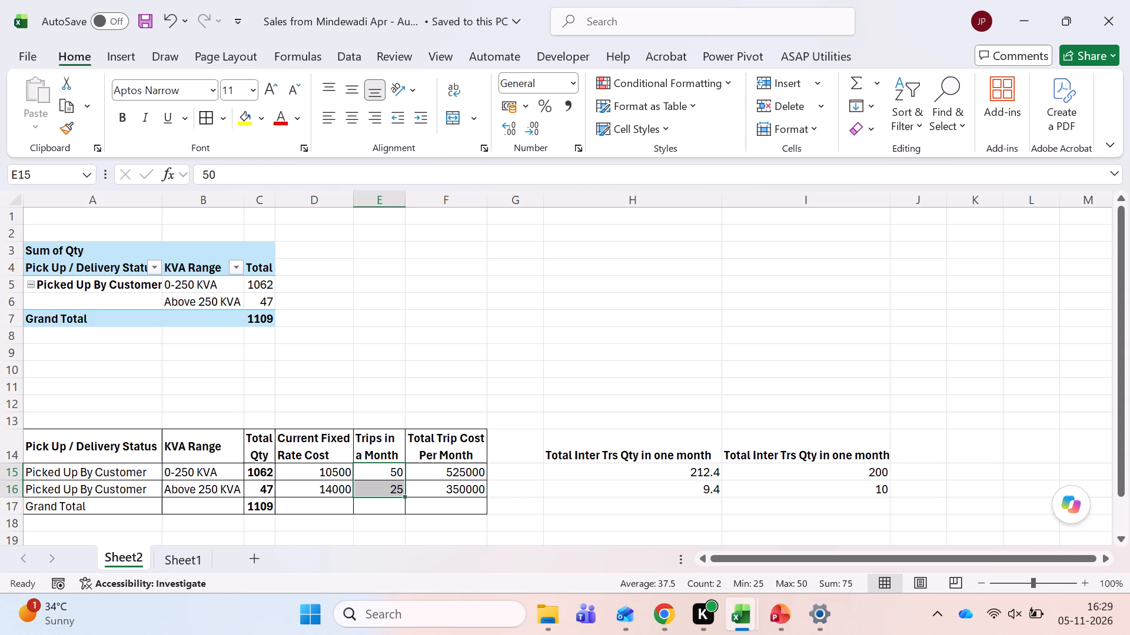
Review the monthly trips in column E and the Total Trip Cost Per Month header and formula in F14:F15.
key(Down)
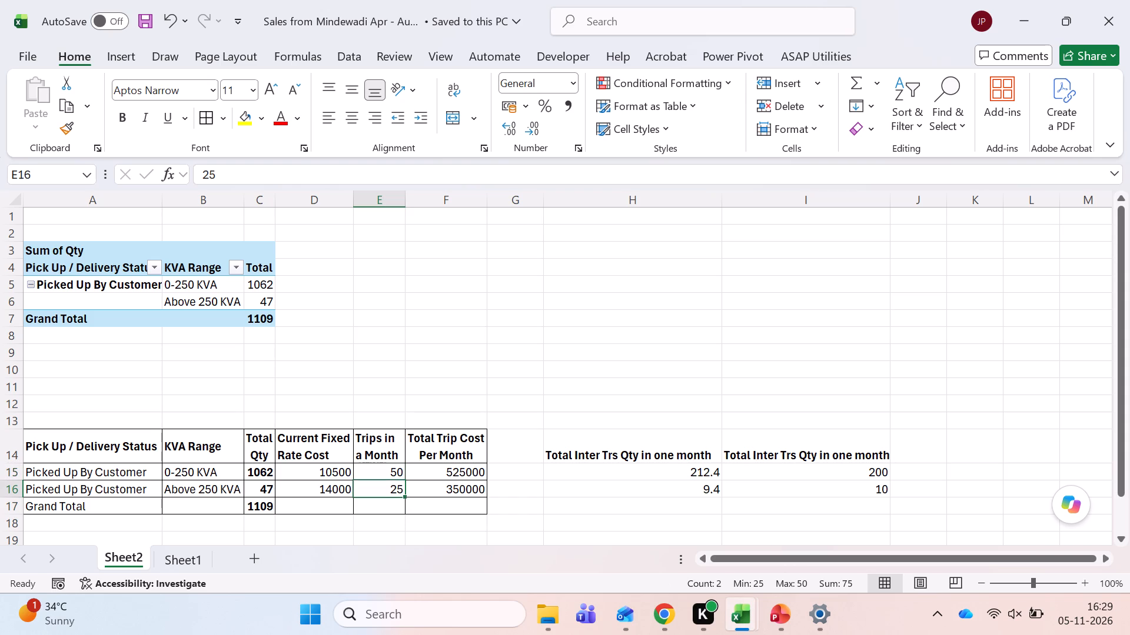
key(Up)
key(Down)
key(Right)
key(Up)
key(Up)
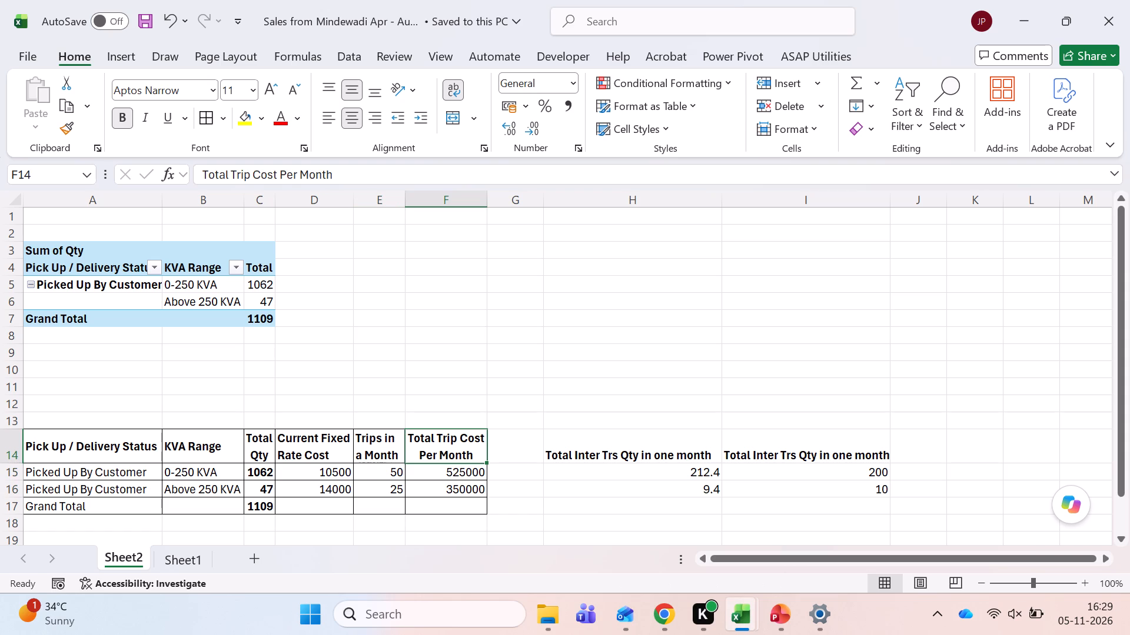
key(Down)
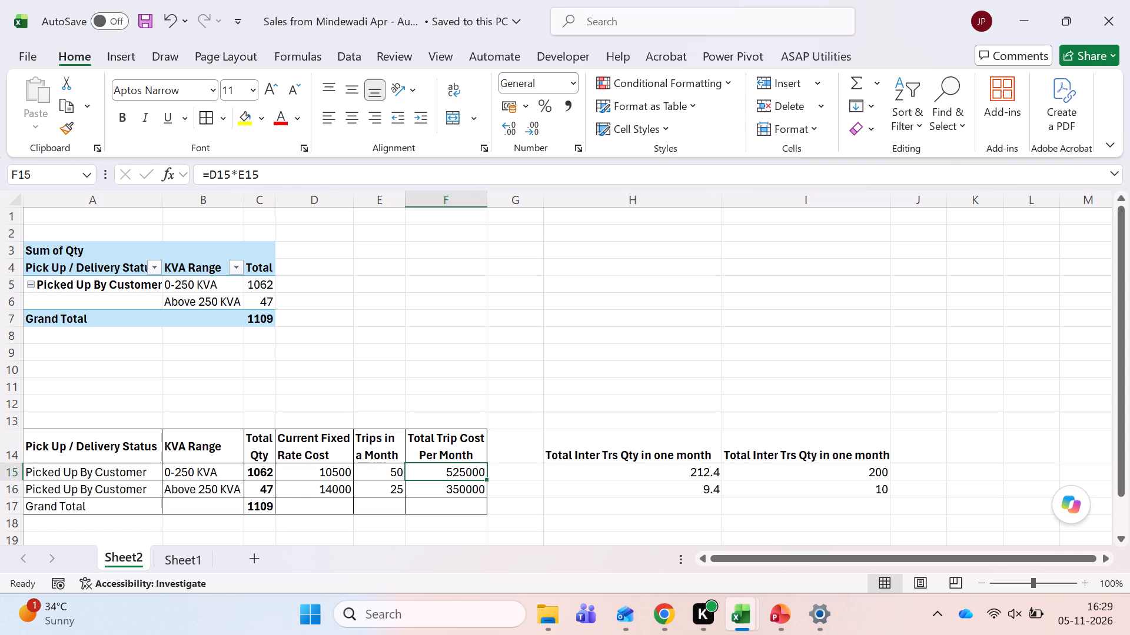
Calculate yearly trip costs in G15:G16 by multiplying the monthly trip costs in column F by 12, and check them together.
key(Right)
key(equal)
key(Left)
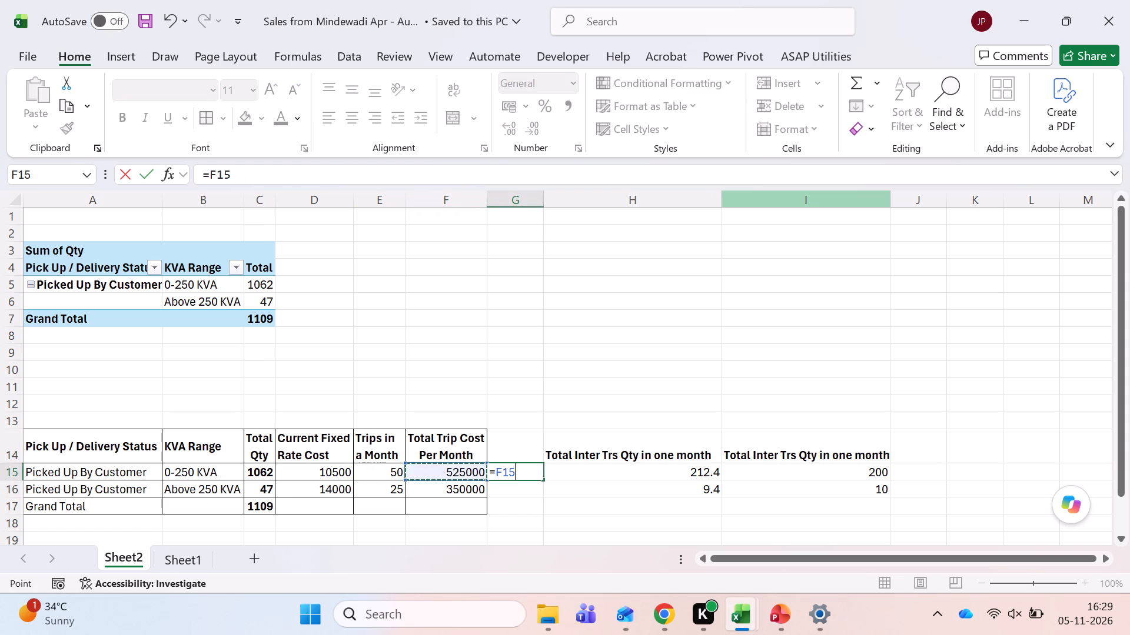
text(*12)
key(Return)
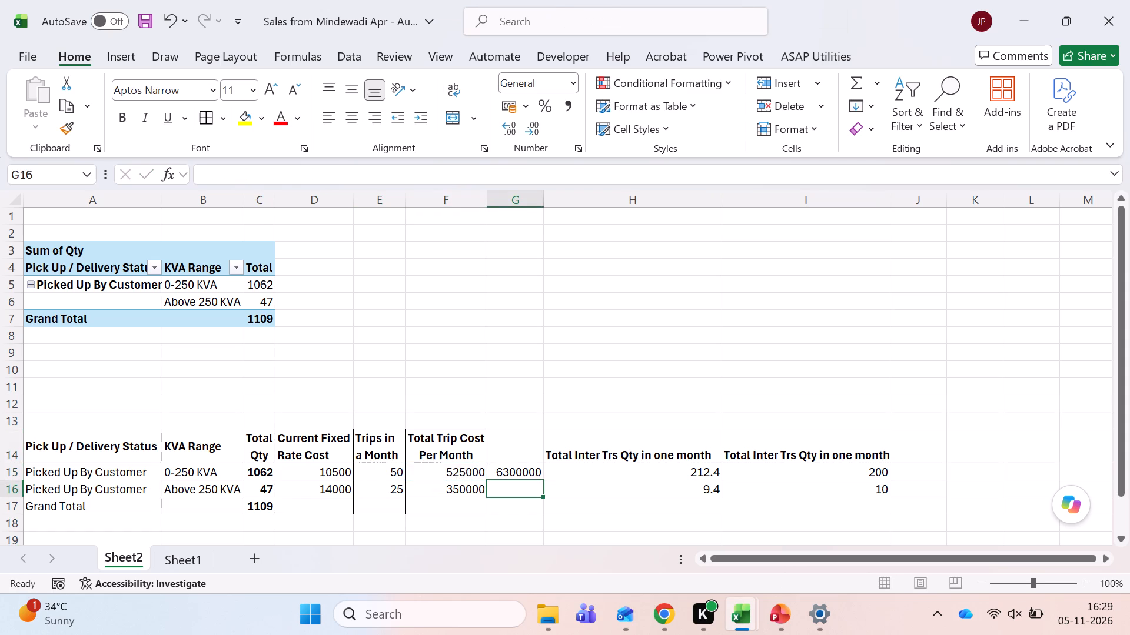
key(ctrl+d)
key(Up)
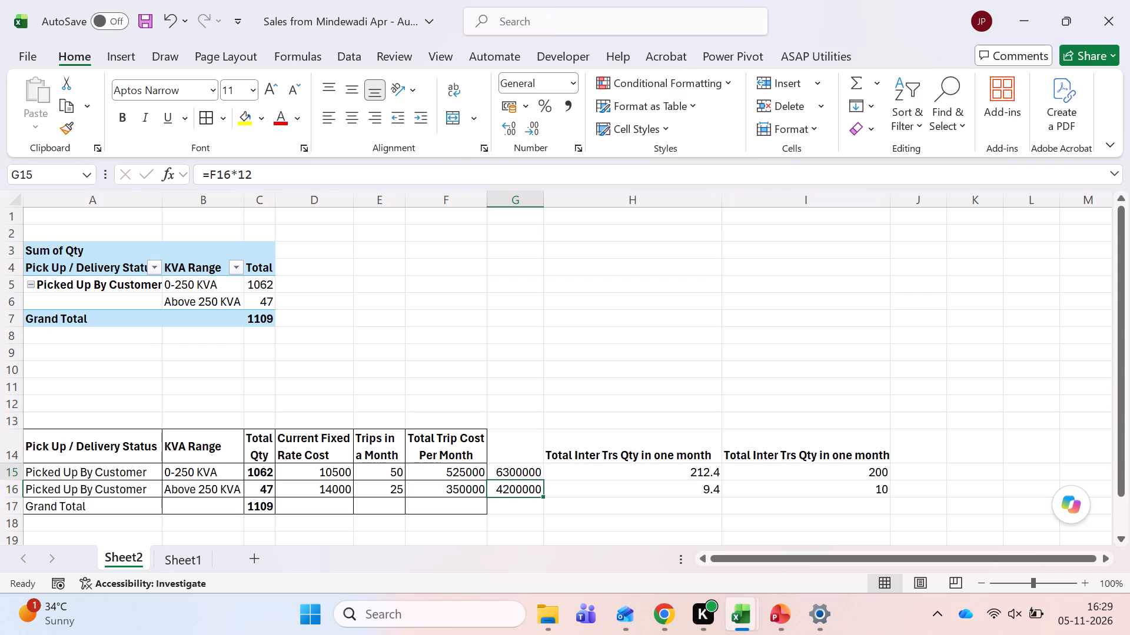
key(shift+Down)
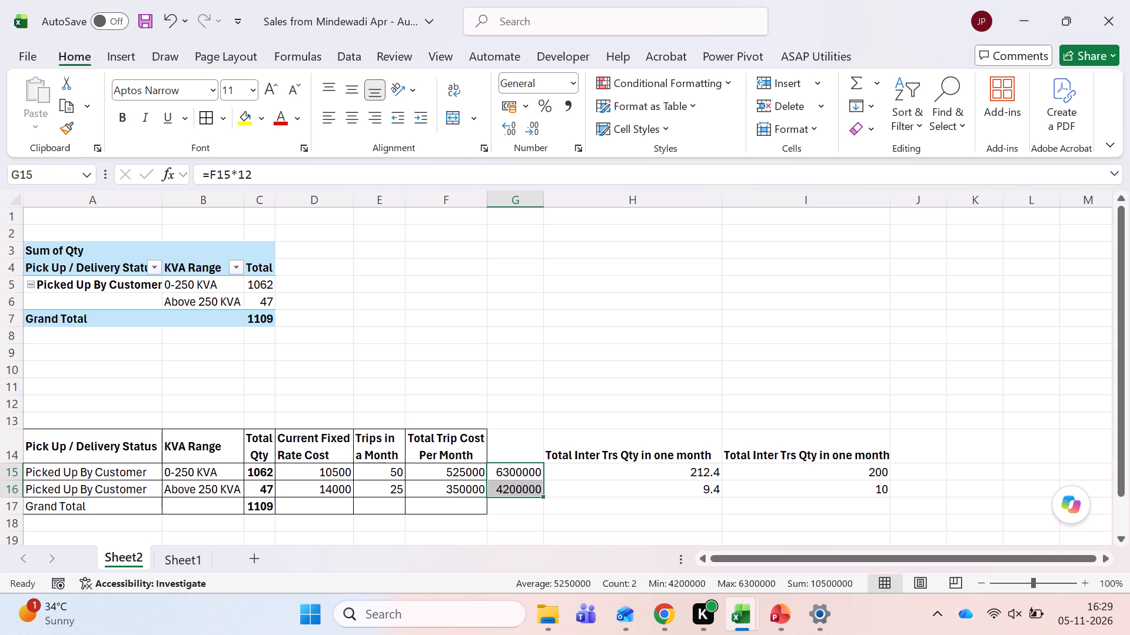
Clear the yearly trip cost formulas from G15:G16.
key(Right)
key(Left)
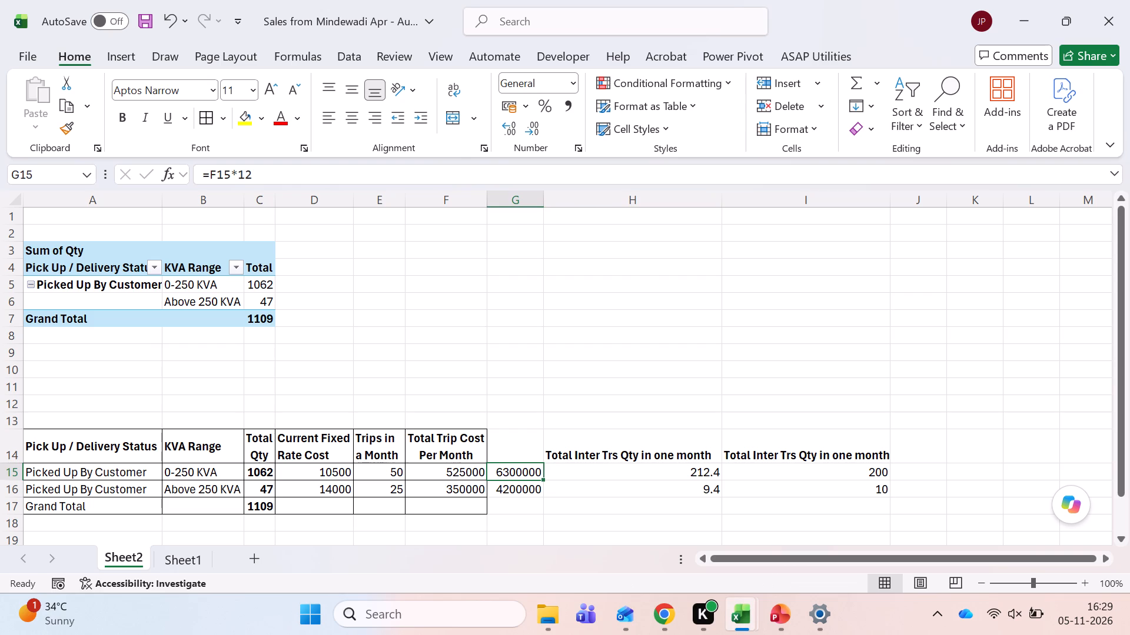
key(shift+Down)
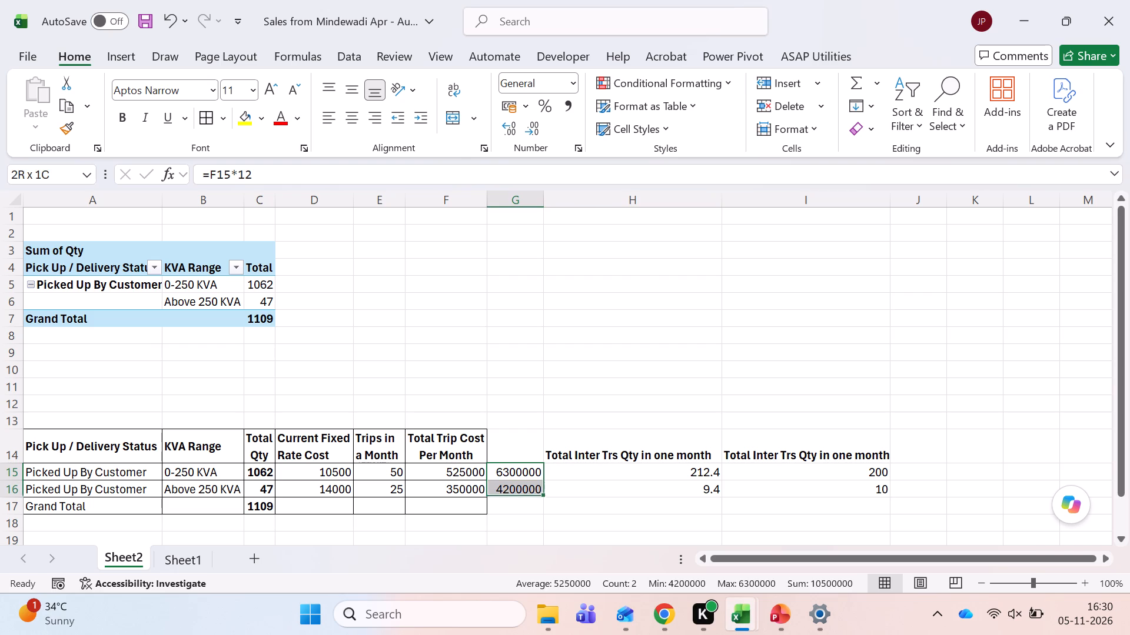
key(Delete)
Save the workbook.
key(Left)
key(ctrl+s)
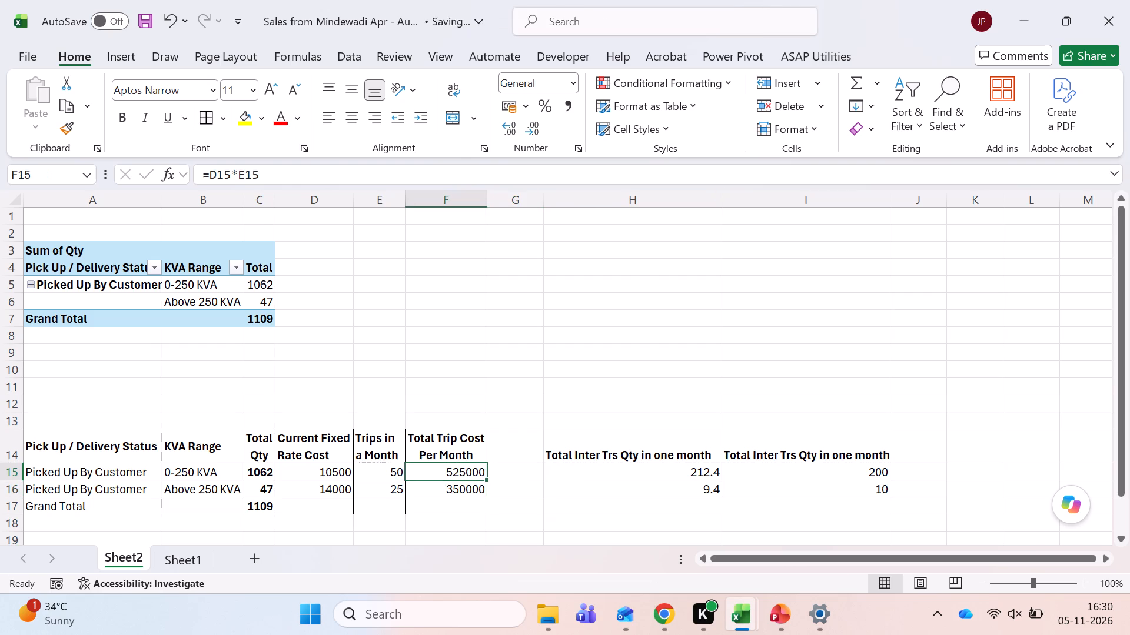